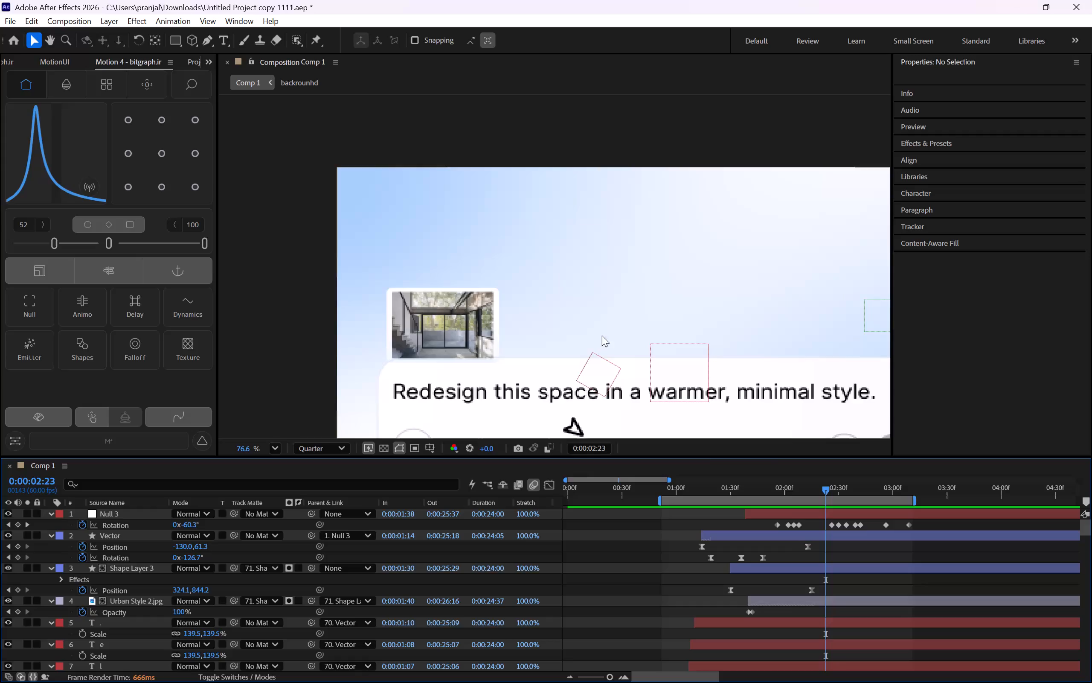
Preview the arrow and image-card animation from around the one-second mark, with the whole composition in view.
left_click_drag(759, 485, 681, 499)
key("space")
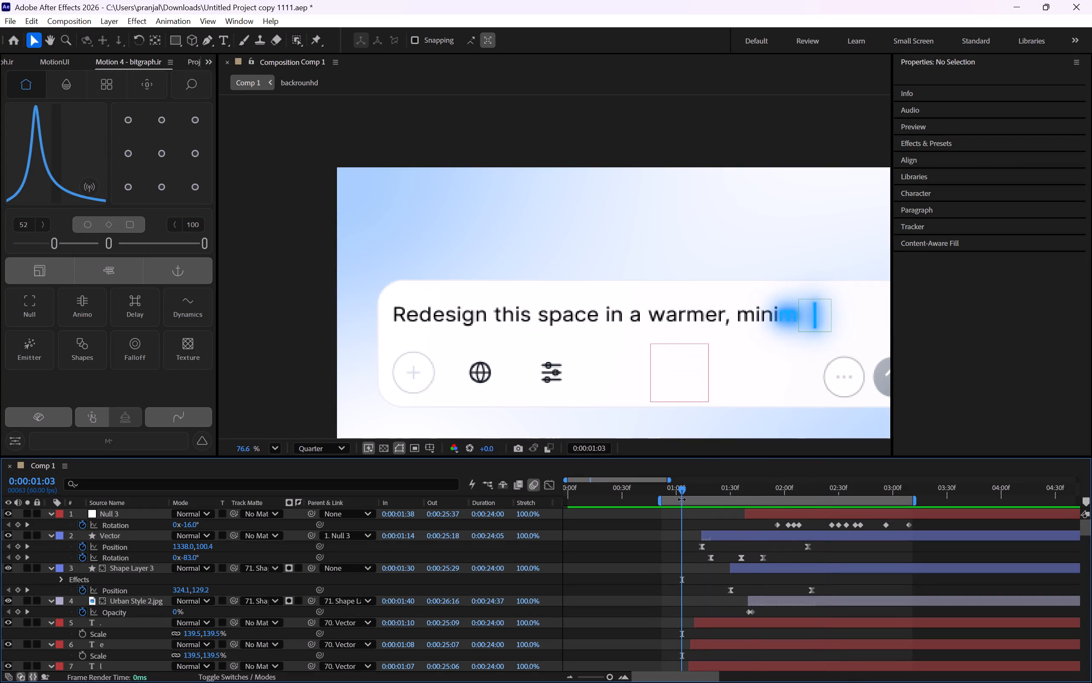
key("space")
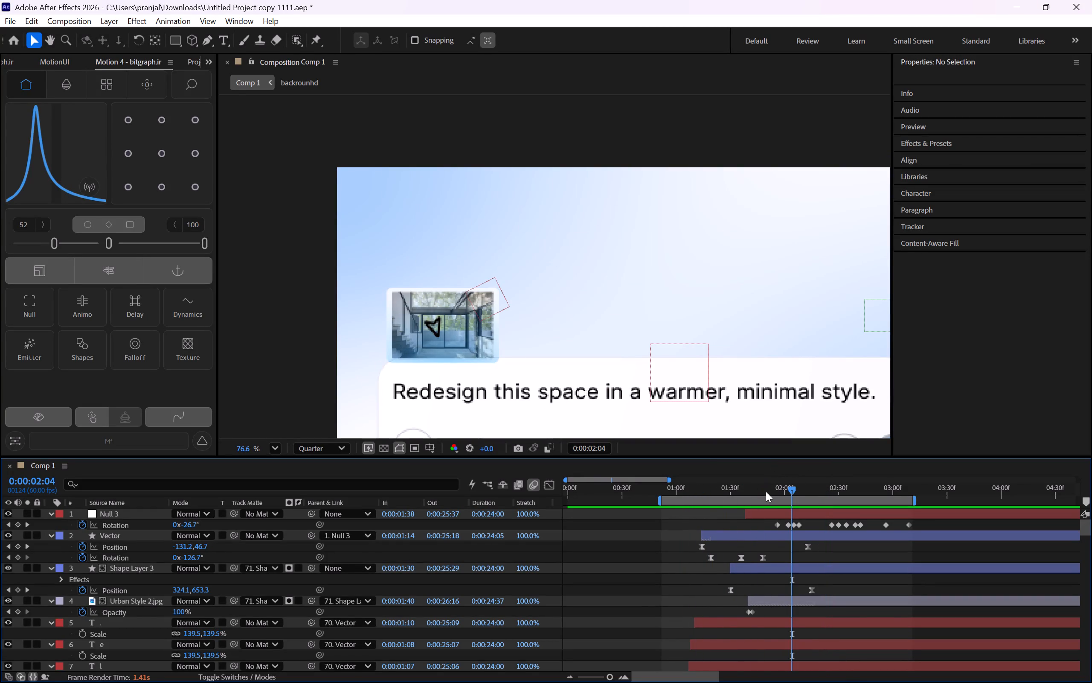
left_click_drag(766, 496, 704, 502)
left_click(749, 487)
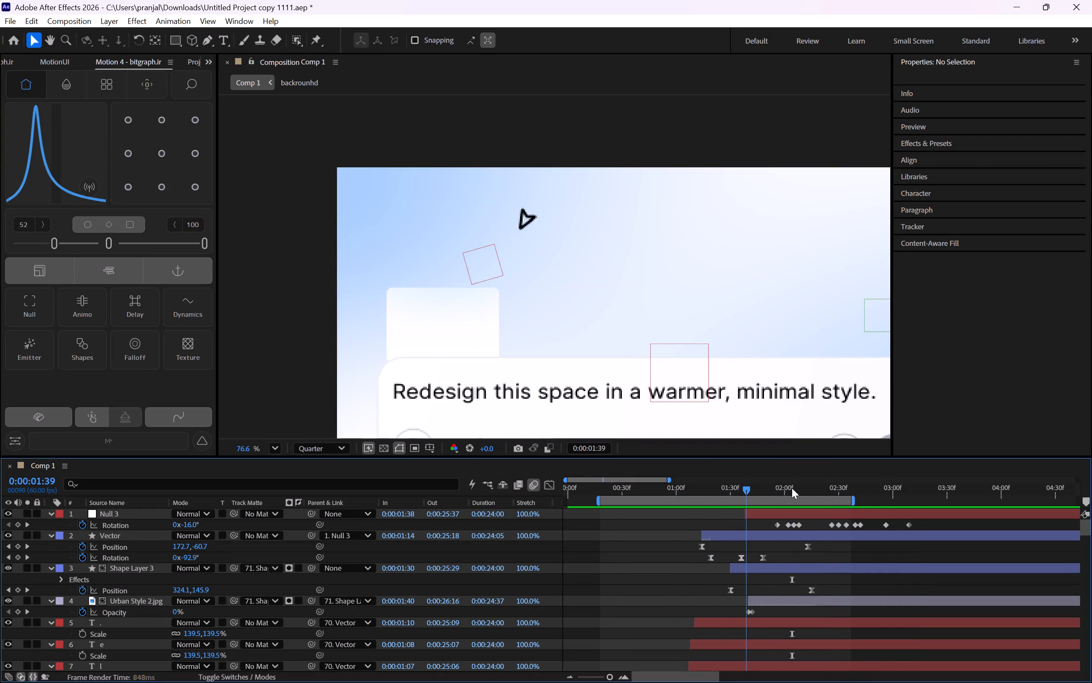
left_click_drag(847, 502, 901, 506)
left_click_drag(747, 488, 638, 494)
scroll(636, 216, "down", 4)
key("space")
key("space")
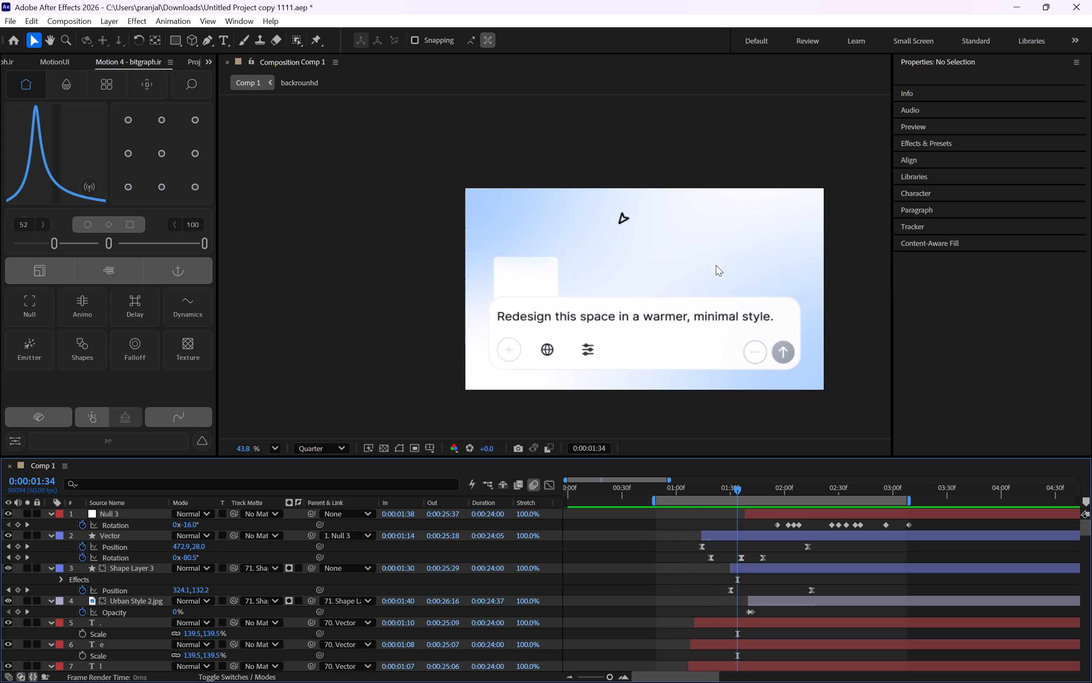
Replay the section from about one second to examine the timing of the arrow's entrance relative to the prompt box and card.
key("space")
key("space")
left_click_drag(755, 485, 709, 476)
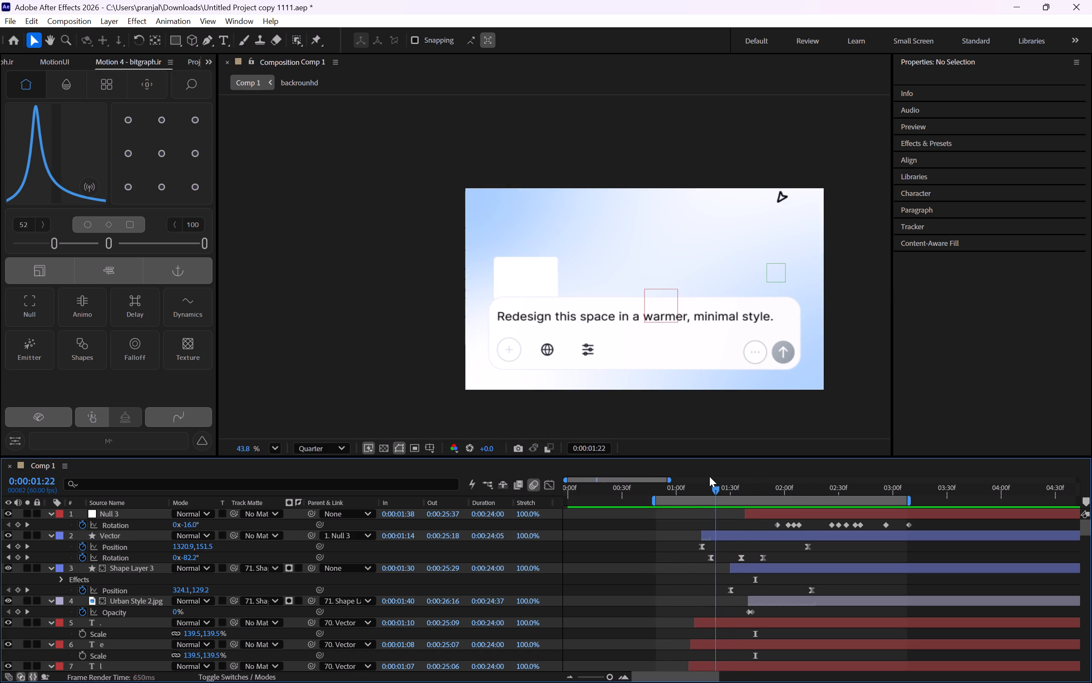
left_click_drag(709, 476, 677, 462)
key("space")
key("space")
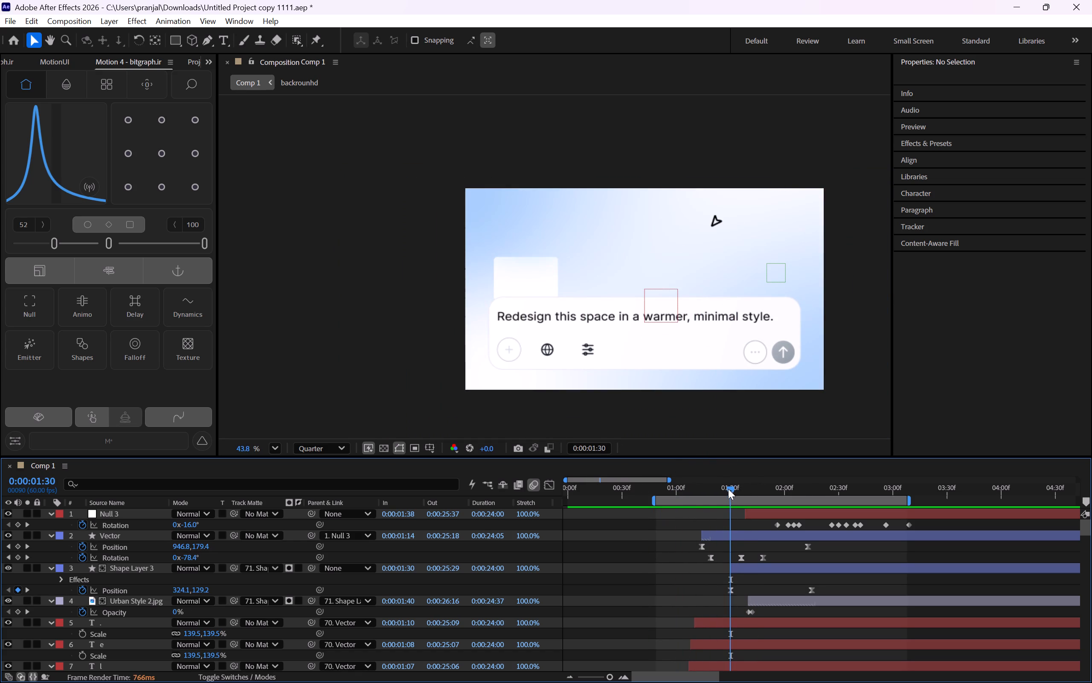
left_click_drag(728, 489, 674, 487)
key("space")
key("space")
key("space")
key("space")
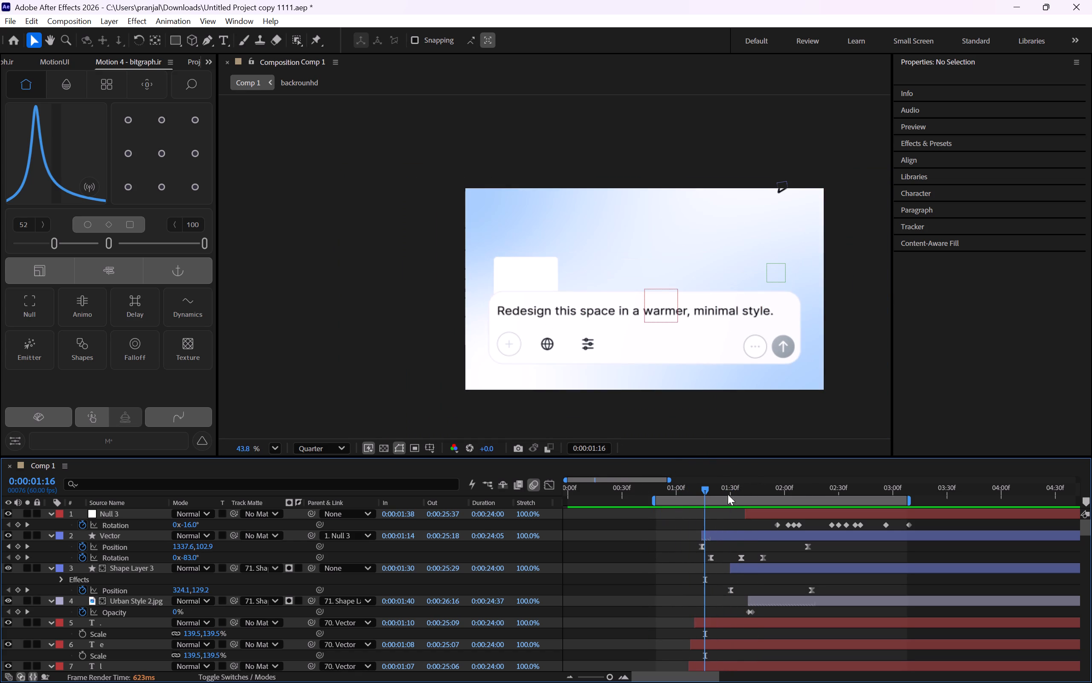
Move the Vector layer earlier in time so that it starts at 0:00:00:54.
left_click(726, 539)
left_click_drag(729, 538, 699, 534)
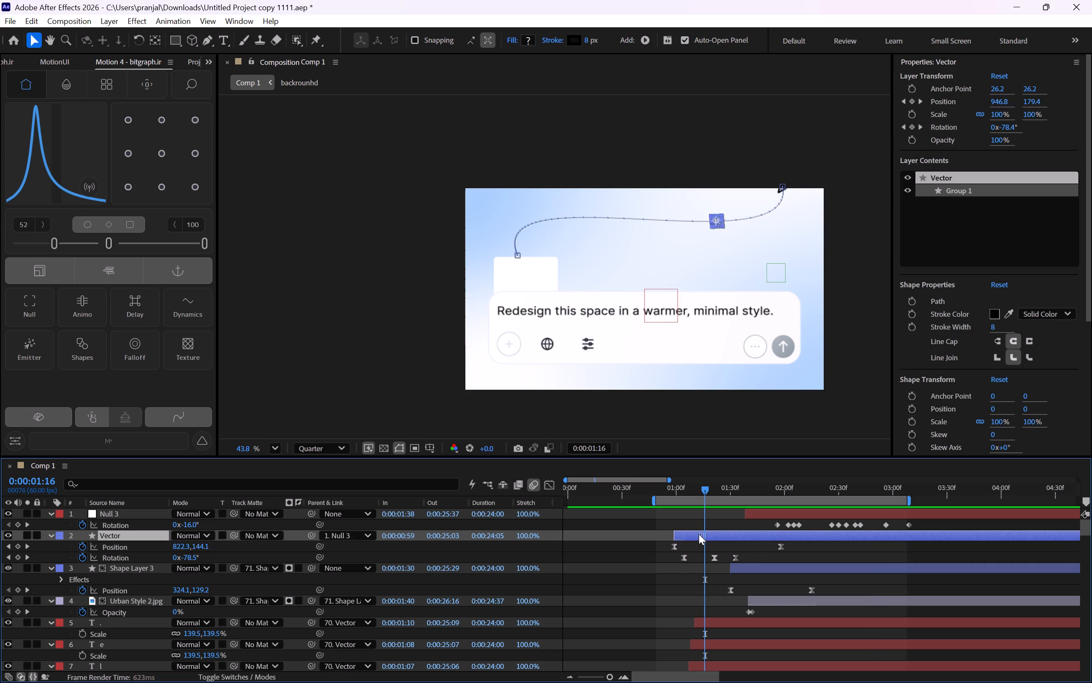
left_click_drag(699, 534, 693, 531)
Shift the work area earlier to begin at about 24 frames and preview the arrow animation from 0:00:00:32.
left_click_drag(707, 499, 674, 507)
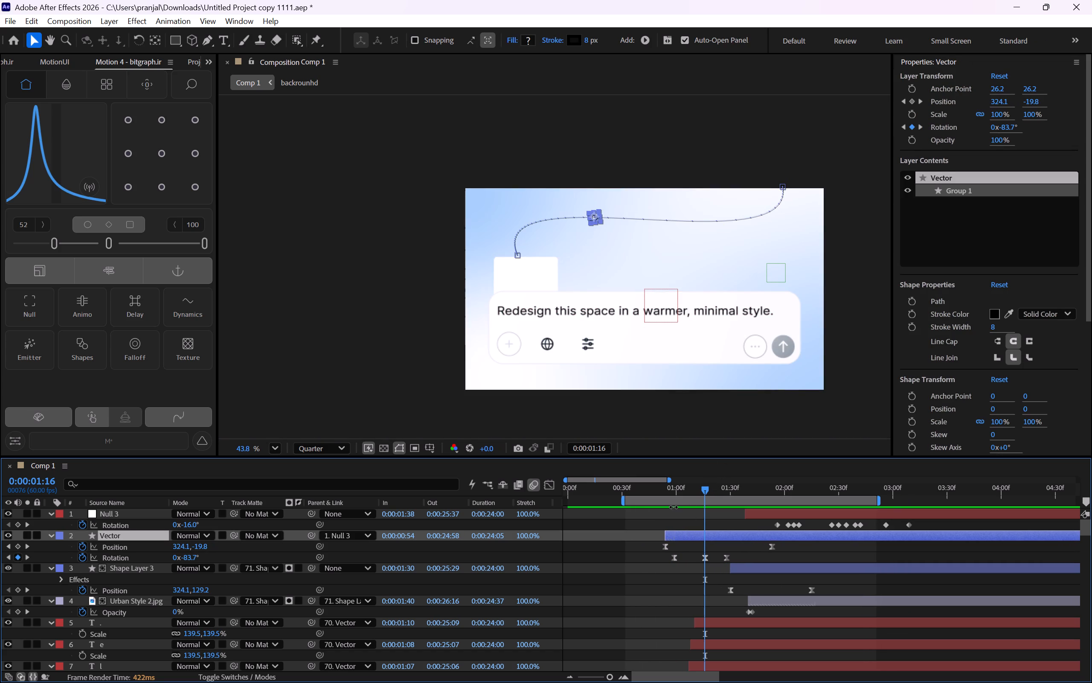
left_click_drag(674, 507, 665, 508)
left_click_drag(685, 494, 626, 504)
key("space")
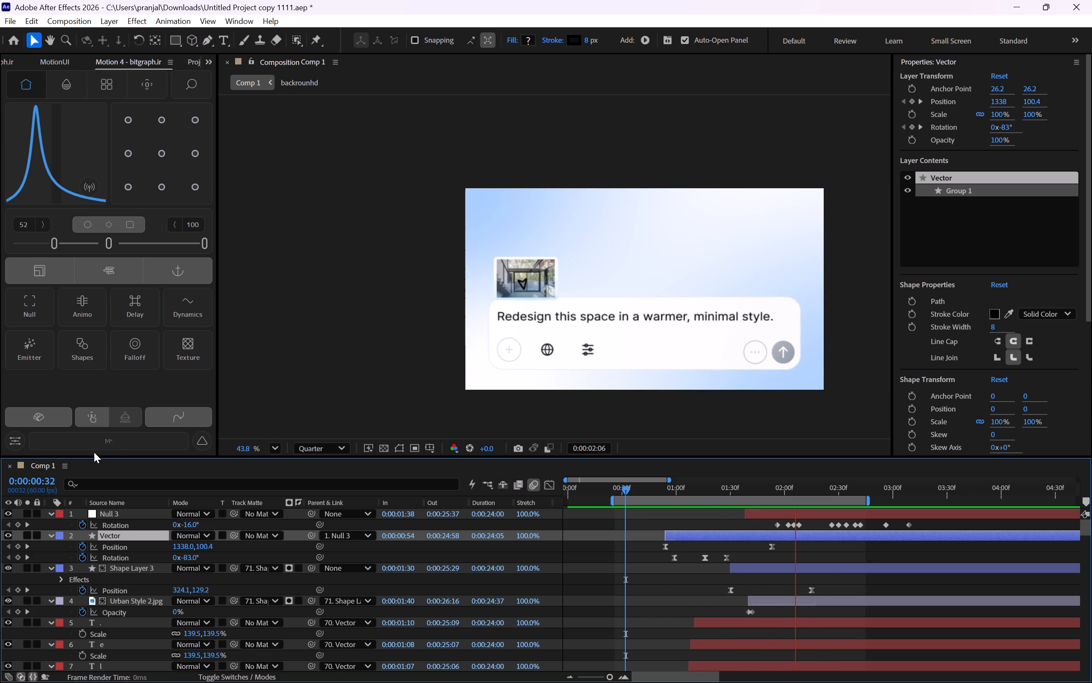
key("space")
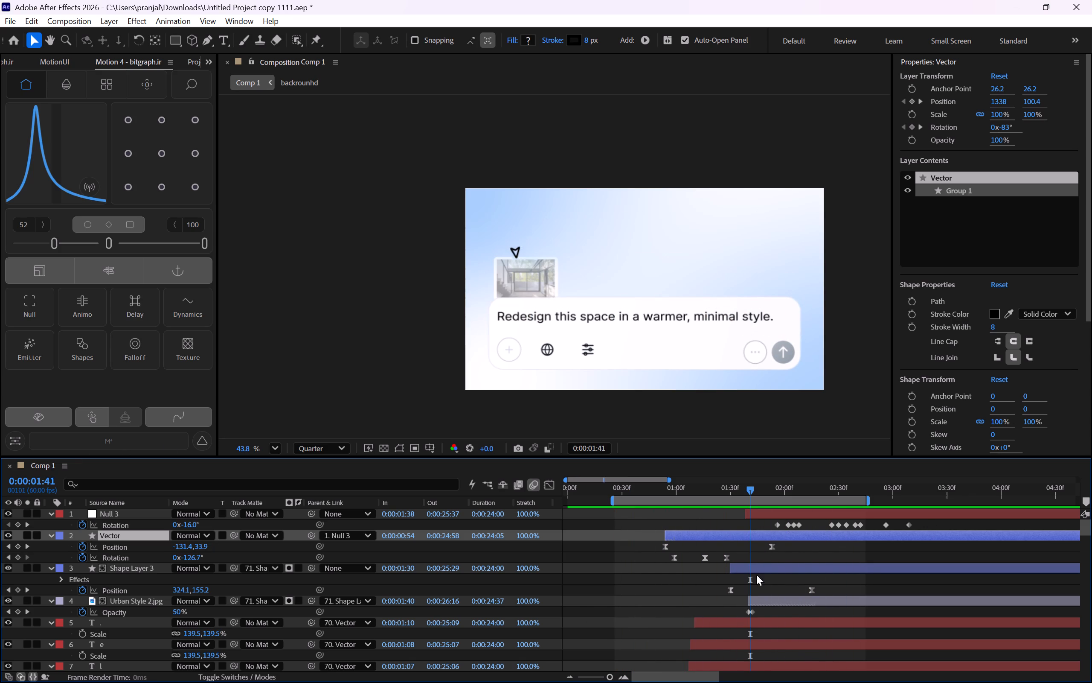
Move the Null 3 layer earlier so it starts at 0:00:01:25, and preview from 0:00:00:57.
left_click_drag(761, 511, 734, 517)
left_click_drag(733, 518, 737, 518)
left_click_drag(733, 489, 671, 496)
key("space")
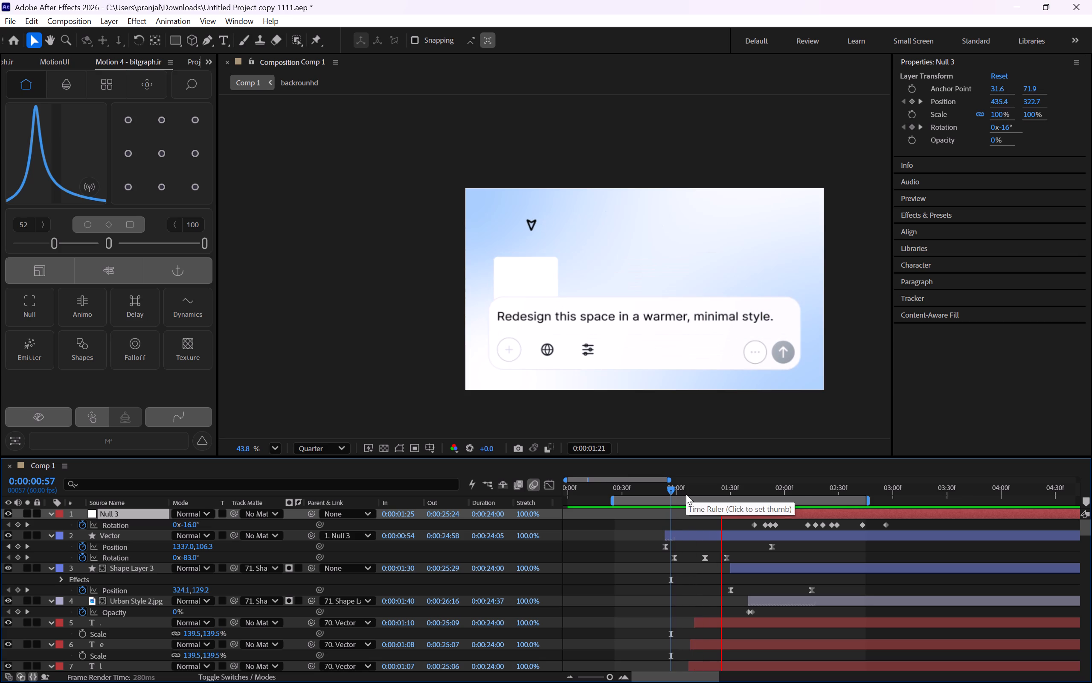
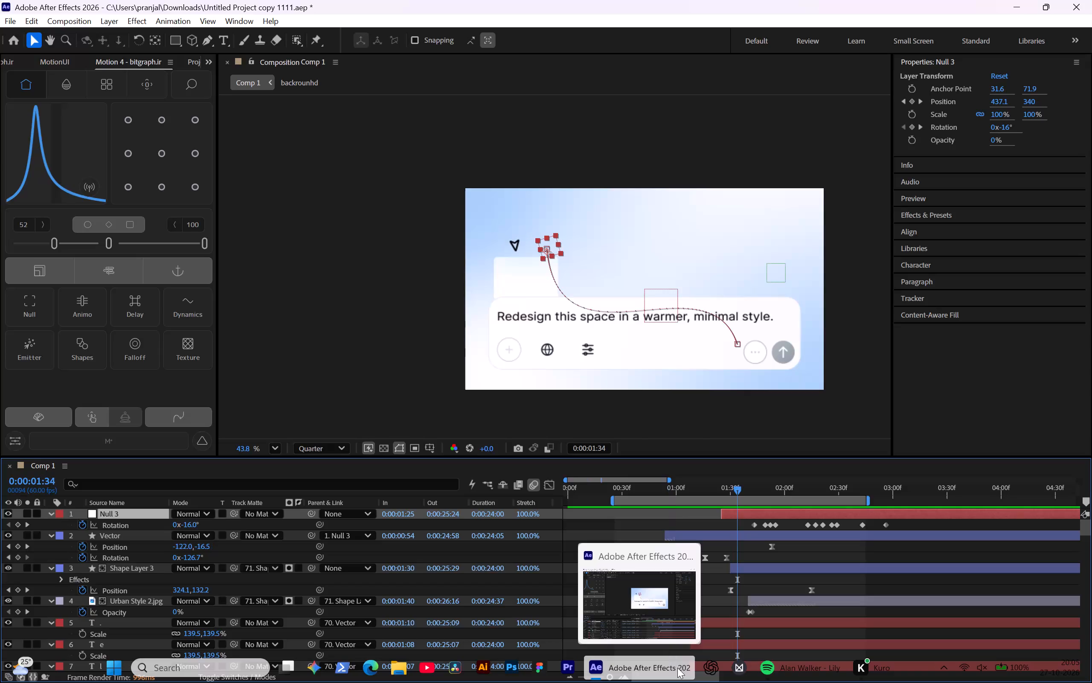
Delay the Vector layer's last Position keyframe to about 0:00:02:00.
left_click(797, 546)
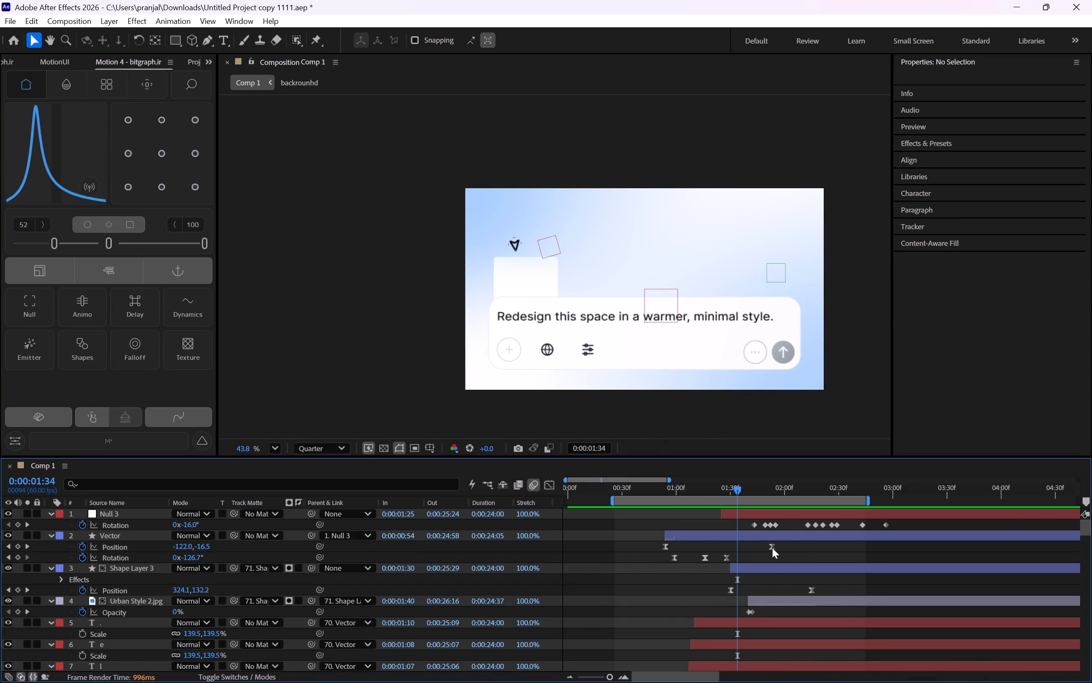
left_click_drag(772, 548, 784, 548)
Reshape the Vector layer's Position speed curve, lengthening the first keyframe's outgoing influence and shortening the last keyframe's incoming influence for a later, sharper peak.
left_click_drag(813, 551, 555, 545)
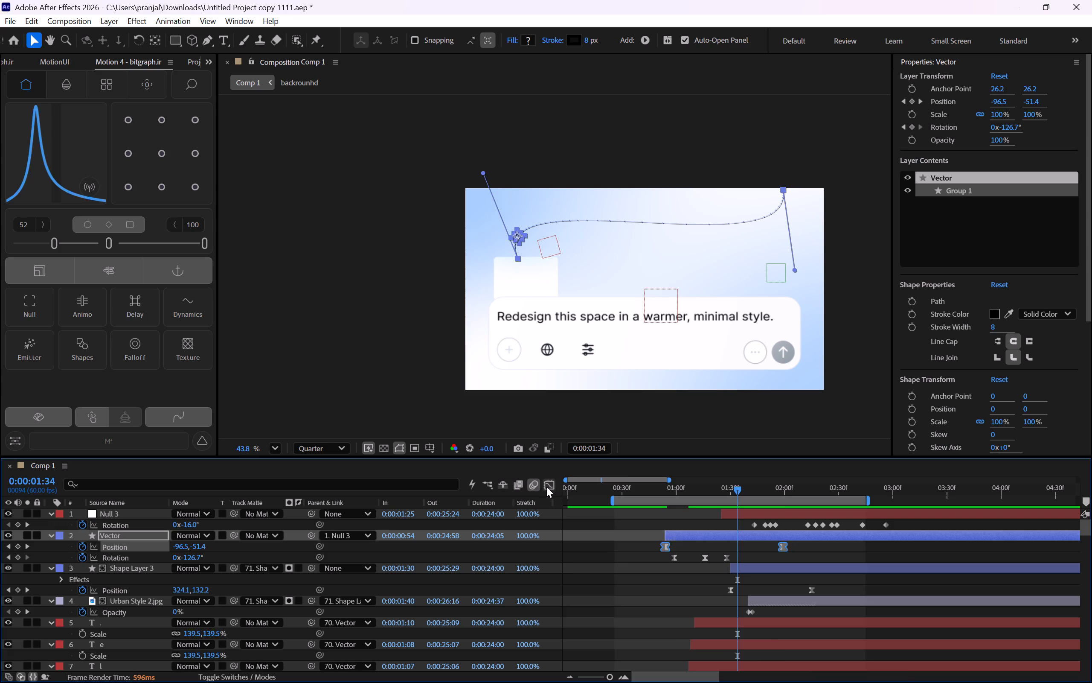
left_click(549, 487)
left_click_drag(607, 575, 947, 682)
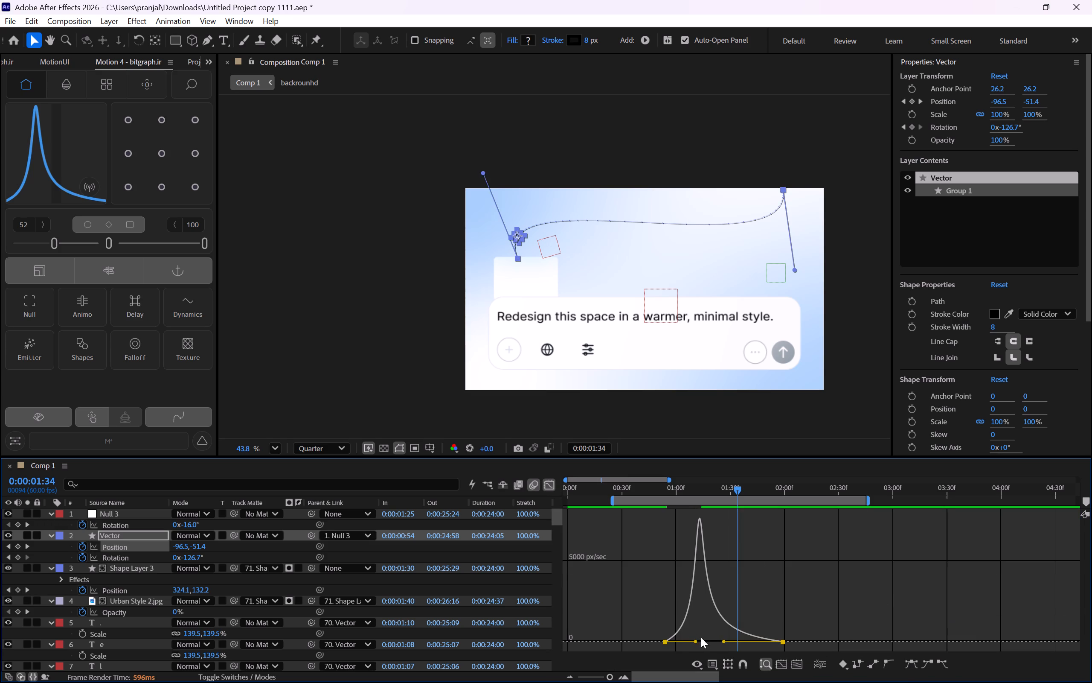
left_click_drag(694, 643, 699, 643)
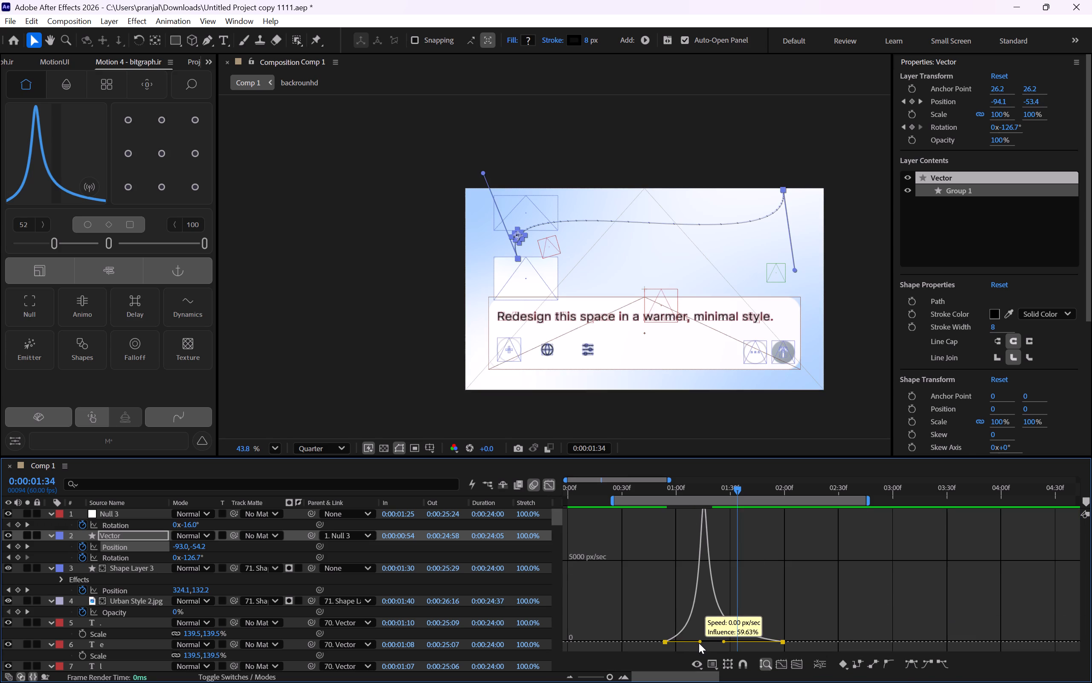
left_click_drag(699, 643, 701, 643)
left_click_drag(724, 644, 728, 644)
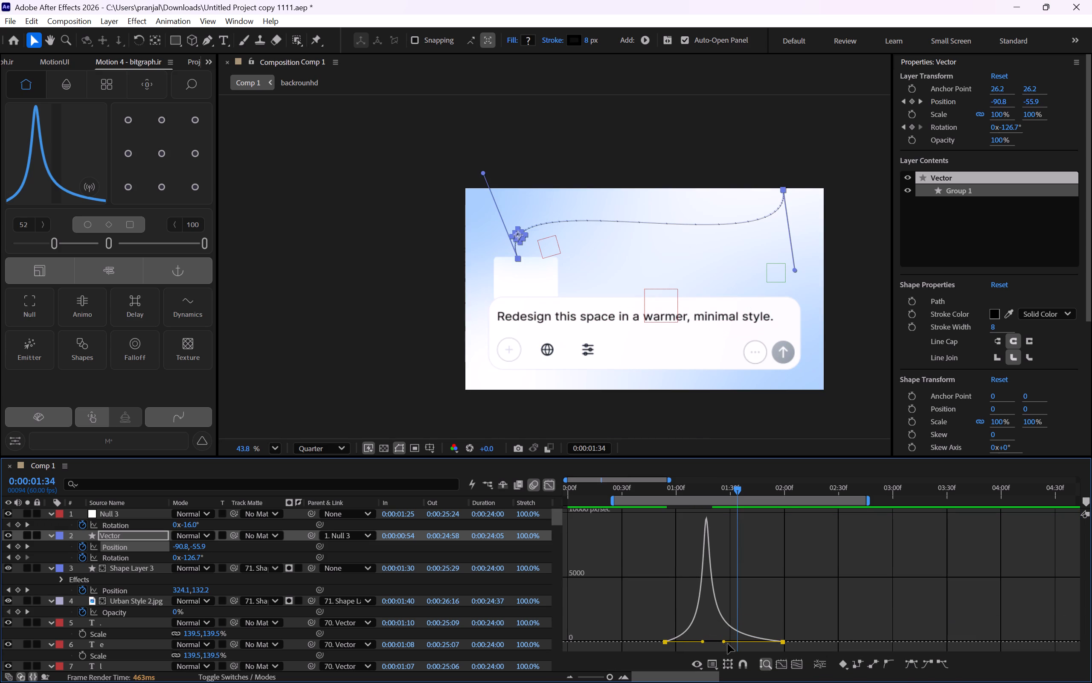
left_click_drag(728, 644, 732, 645)
left_click(546, 487)
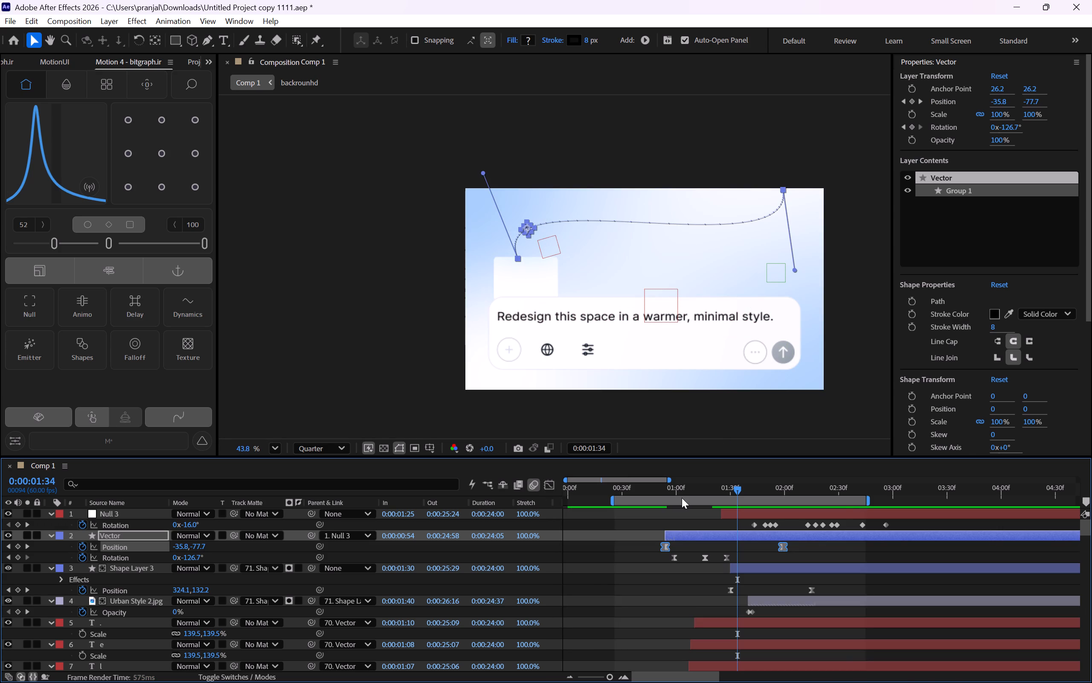
Shift the work area earlier to begin at about 8 frames and preview the arrow animation from 0:00:00:46.
left_click_drag(682, 498, 653, 495)
left_click_drag(677, 488, 651, 486)
key("space")
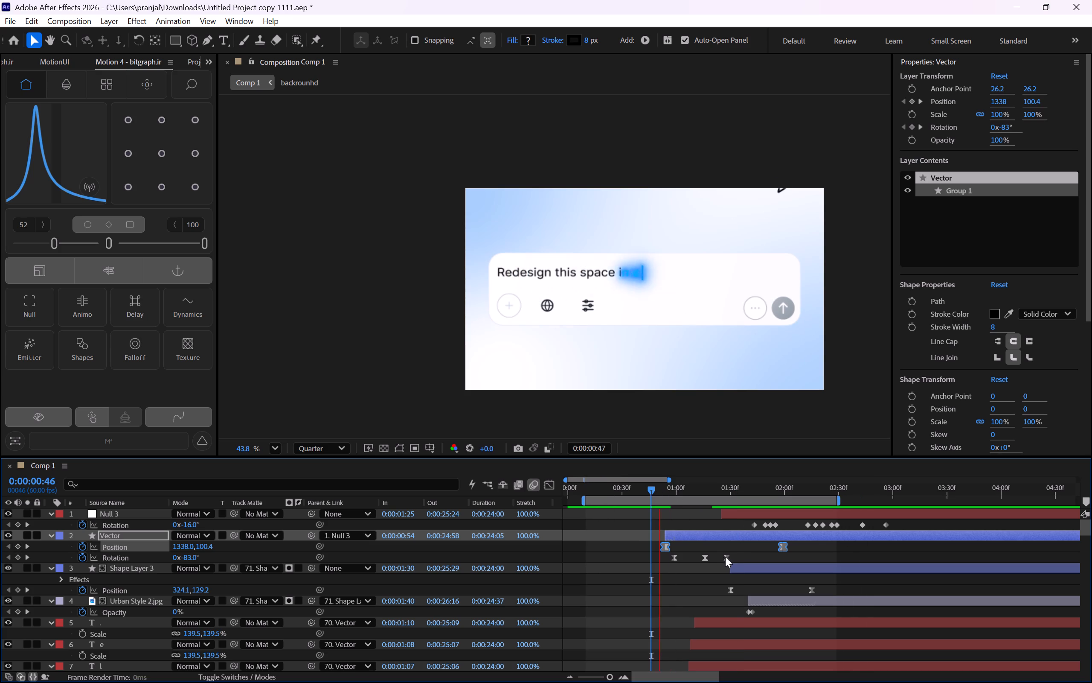
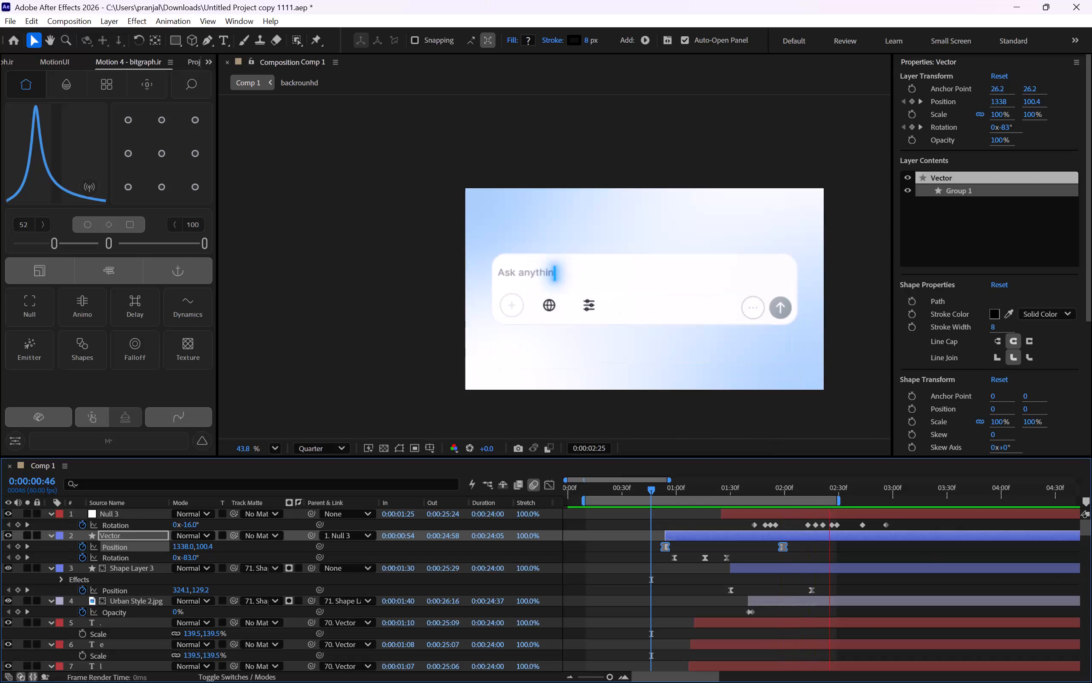
Scrub the arrow's arrival above the image card and reveal Null 3's Position keyframes.
left_click_drag(700, 488, 728, 511)
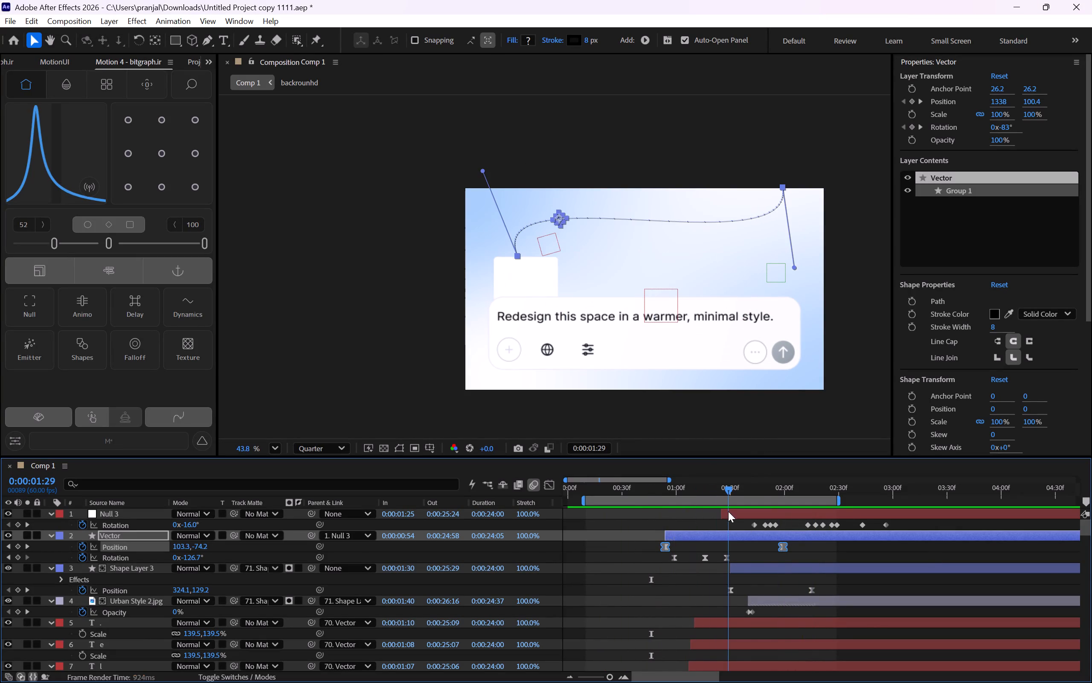
left_click_drag(728, 511, 752, 525)
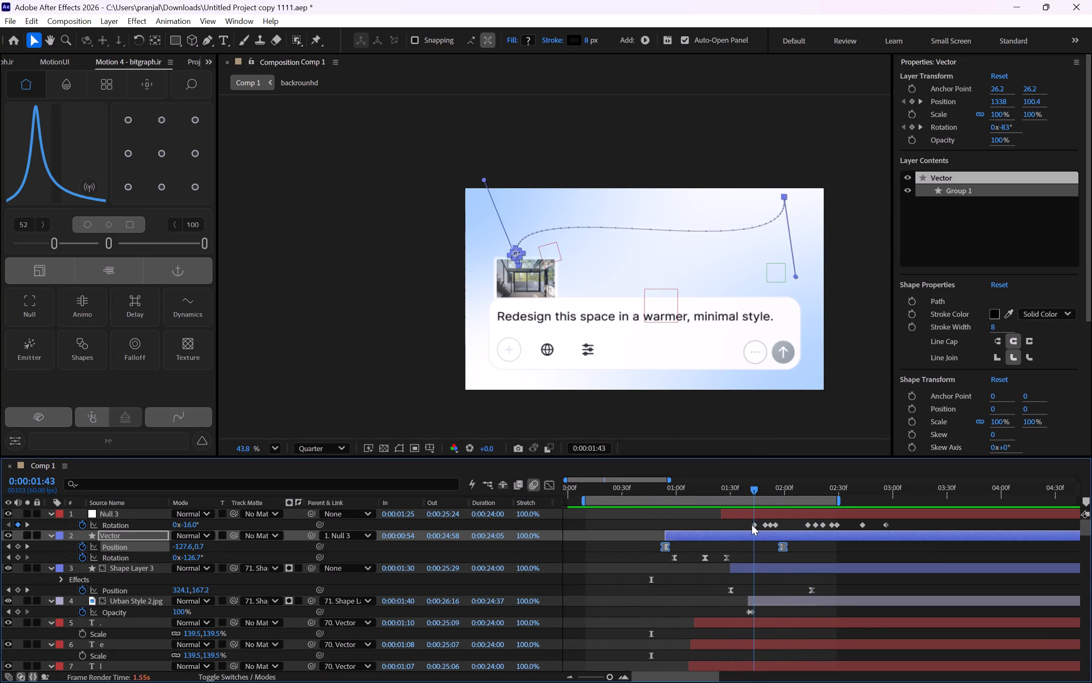
left_click_drag(752, 525, 736, 523)
left_click(731, 515)
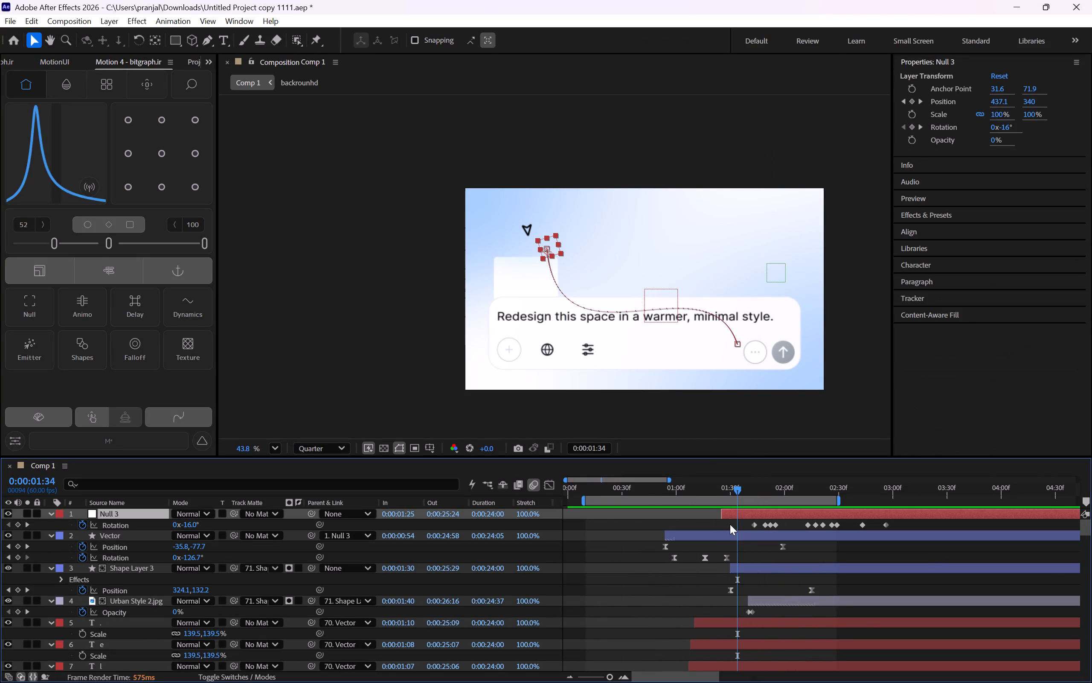
key("p")
Repeatedly preview and scrub the arrow's descent over the image card between about 0:00:01:25 and 0:00:01:53.
left_click_drag(738, 496, 726, 499)
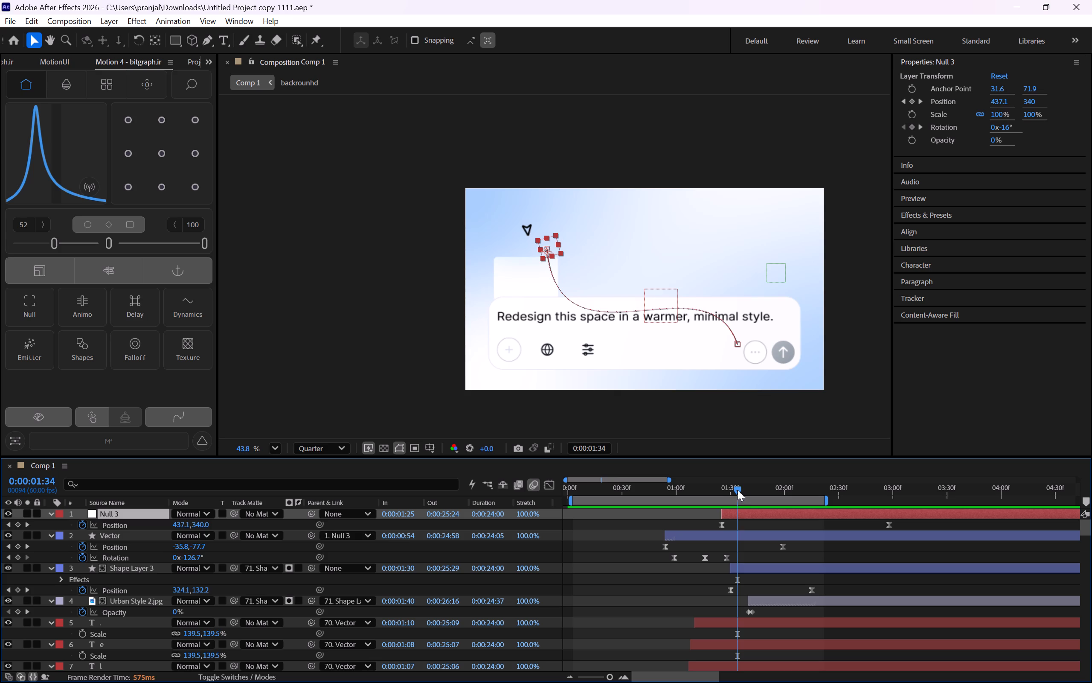
left_click_drag(738, 490, 695, 496)
key("space")
key("space")
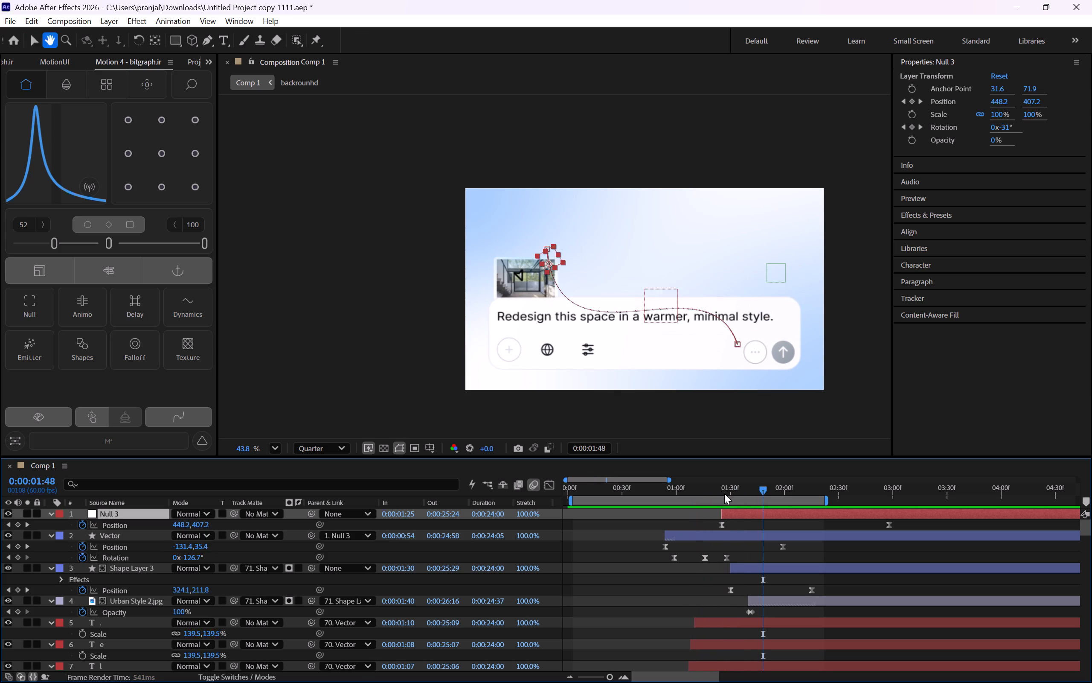
key("space")
key("space")
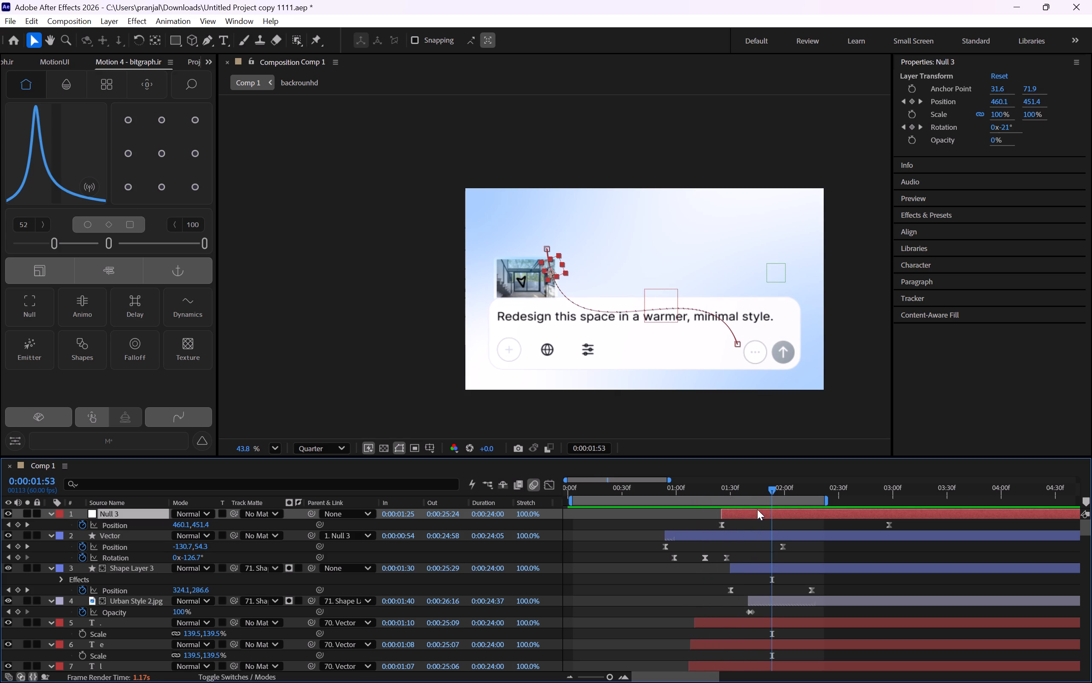
left_click_drag(769, 490, 773, 490)
left_click_drag(773, 490, 748, 492)
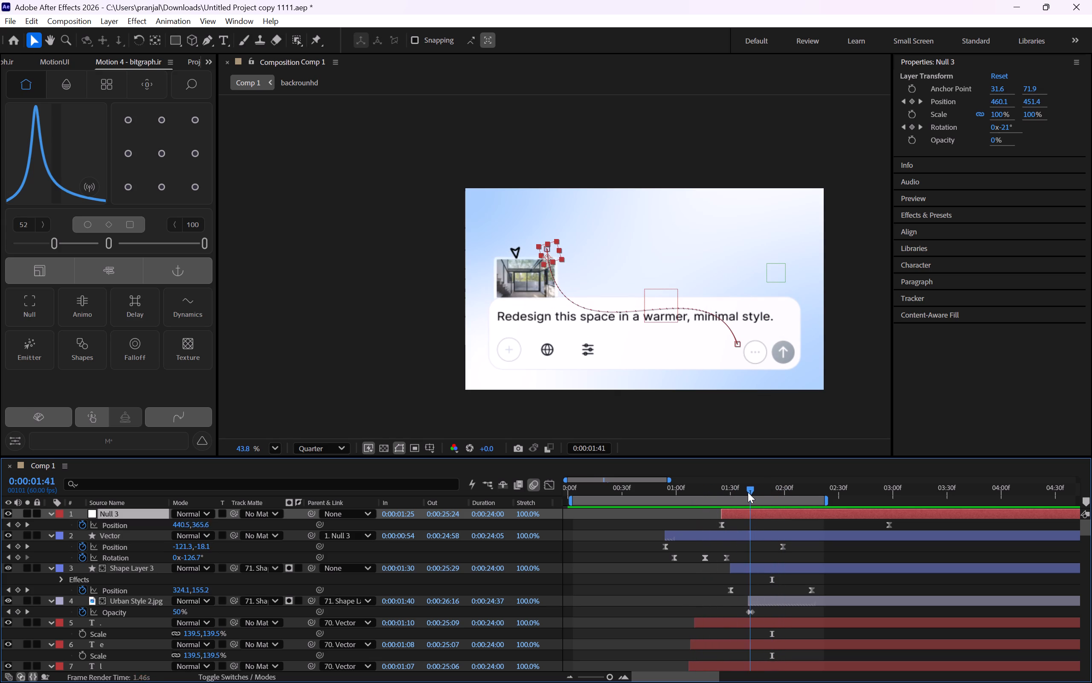
left_click_drag(748, 492, 738, 492)
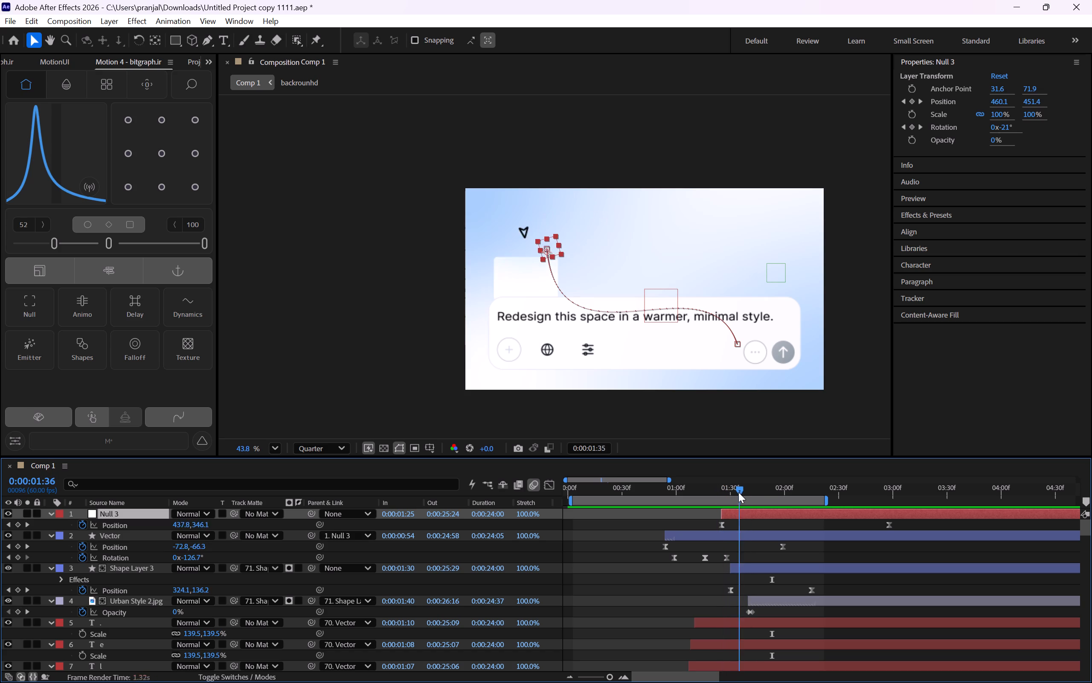
left_click_drag(738, 492, 719, 502)
key("space")
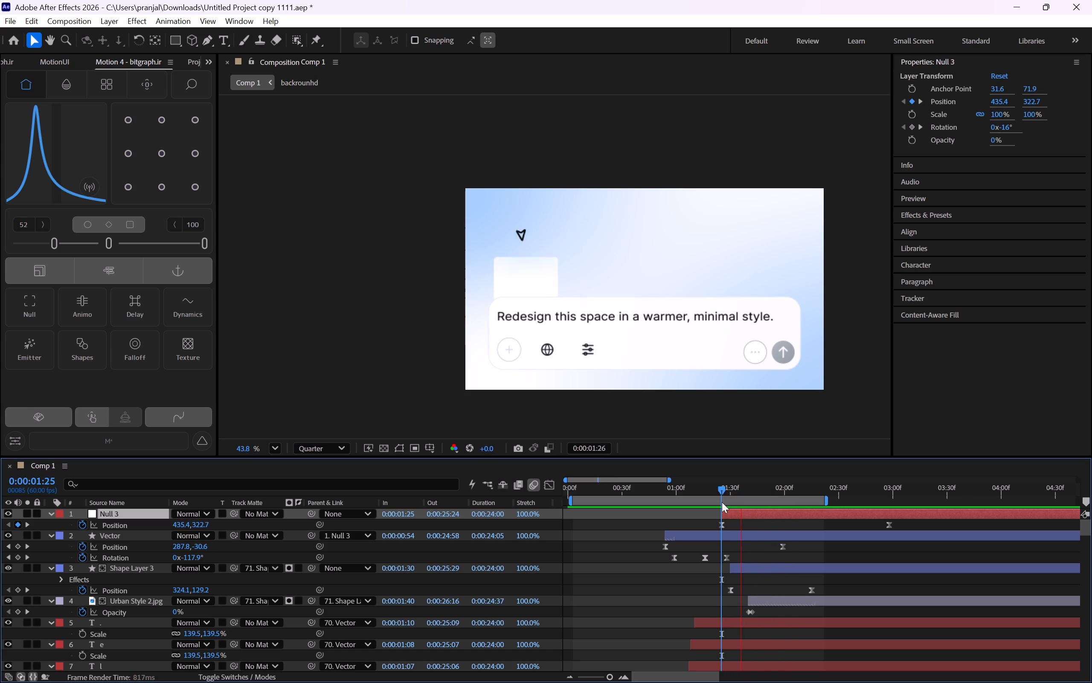
key("space")
left_click_drag(774, 491, 762, 491)
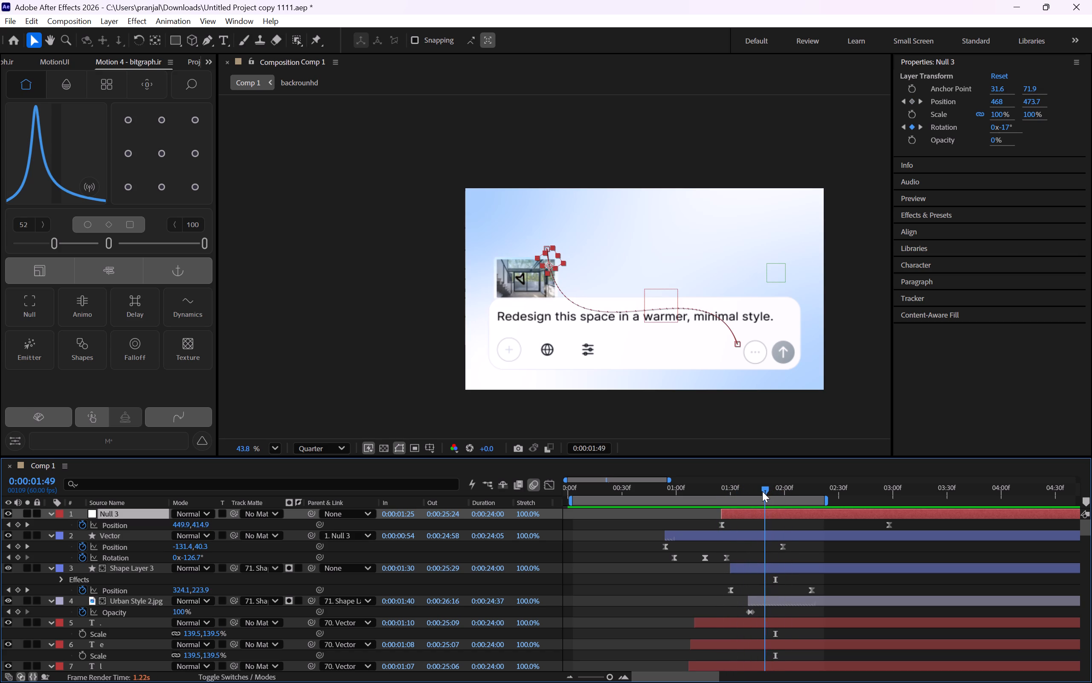
left_click_drag(762, 491, 765, 488)
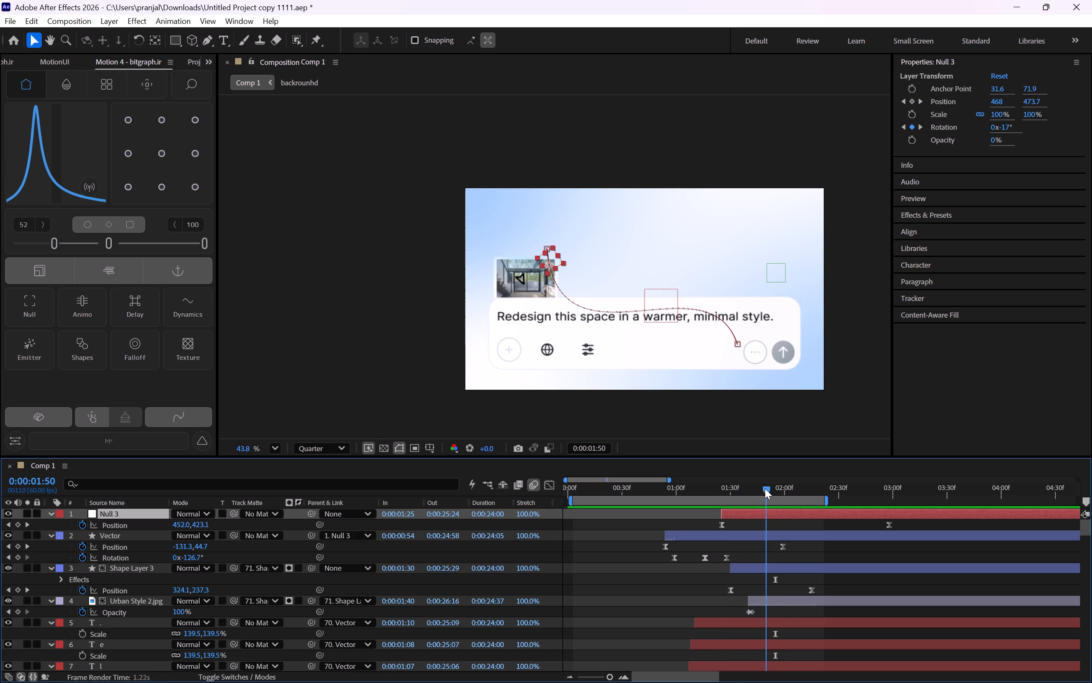
left_click_drag(765, 488, 715, 499)
key("space")
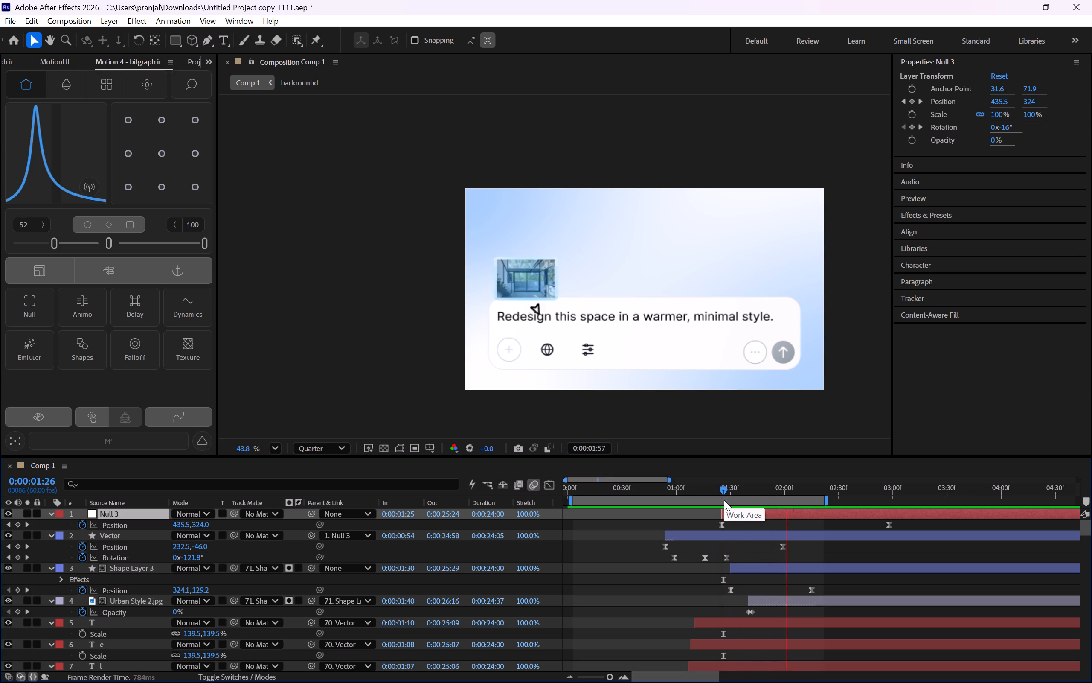
key("space")
left_click_drag(771, 489, 733, 490)
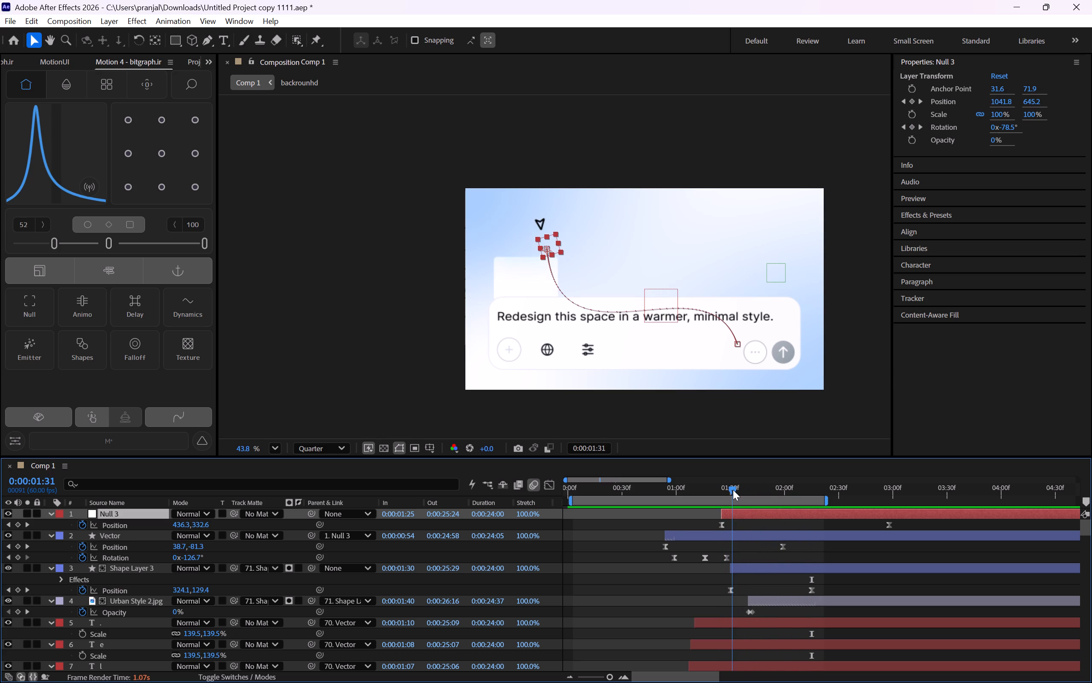
left_click_drag(733, 490, 733, 490)
In Null 3's Position speed graph, lower the last keyframe's incoming speed to about 72 px/sec with about 76% influence.
left_click(738, 514)
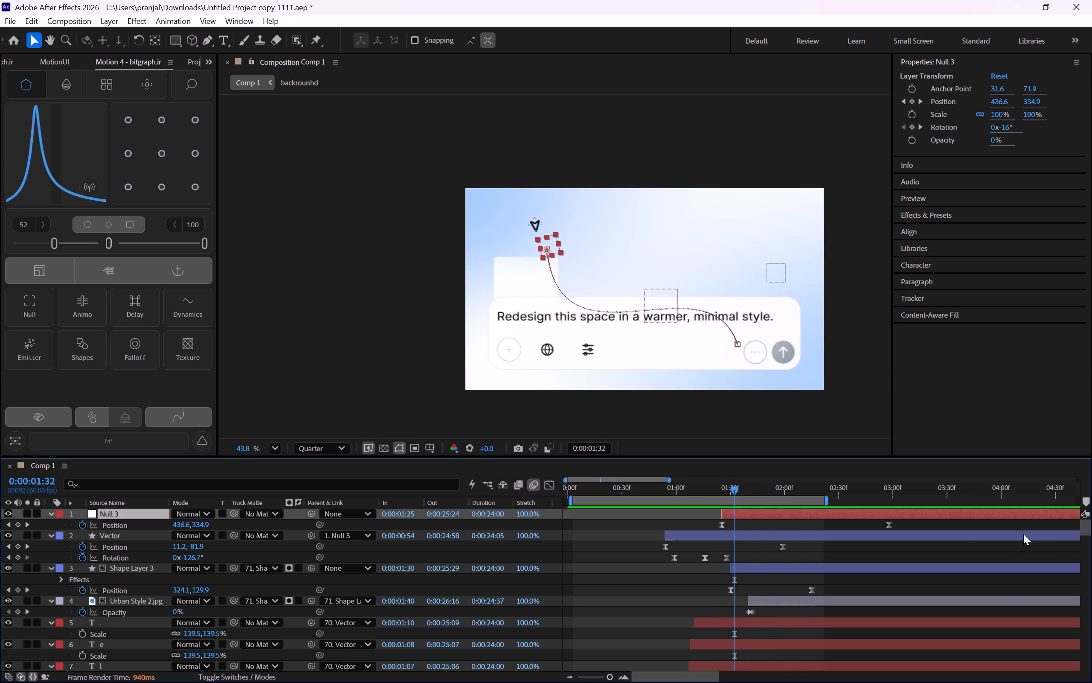
left_click_drag(927, 527, 709, 528)
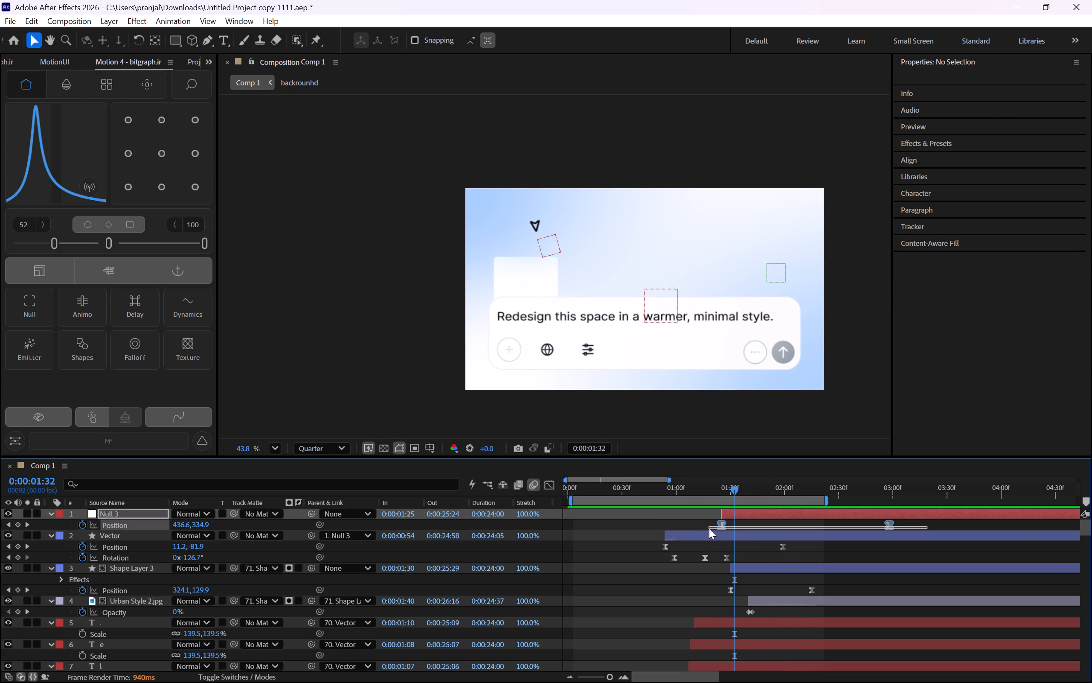
left_click_drag(709, 528, 710, 528)
left_click(554, 486)
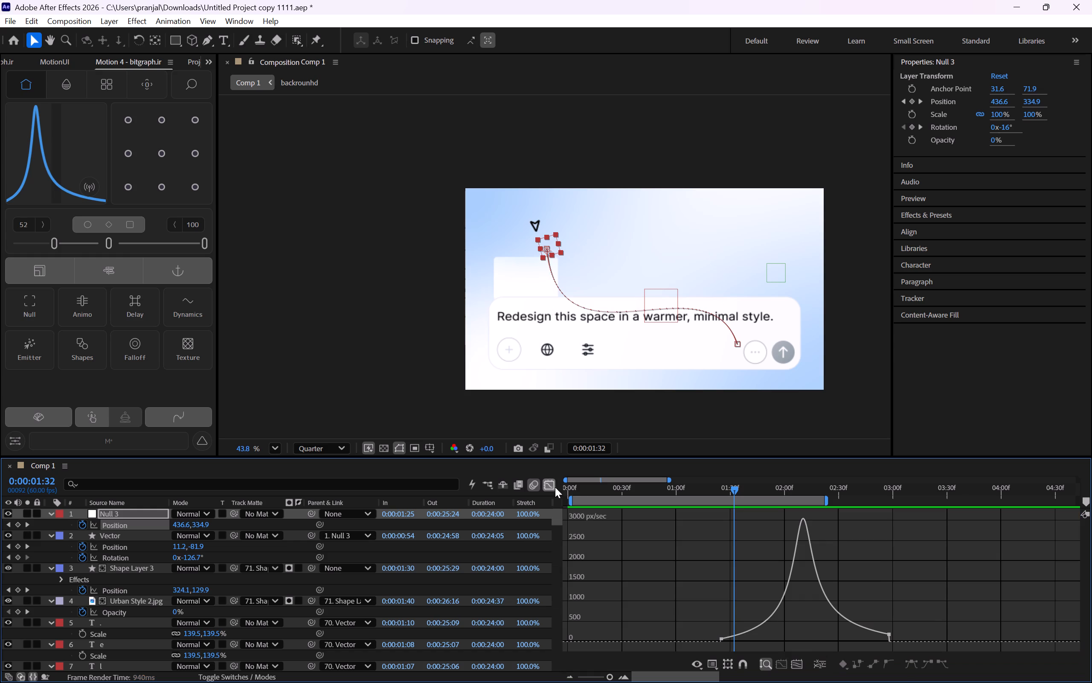
left_click_drag(653, 578, 1091, 682)
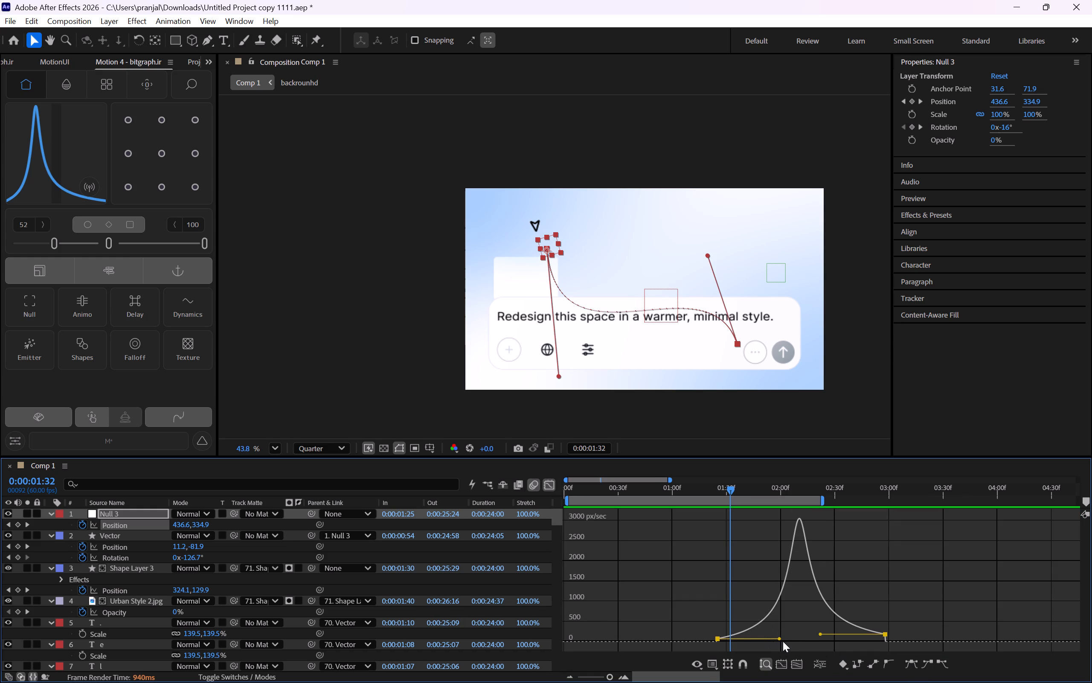
left_click_drag(819, 632, 819, 637)
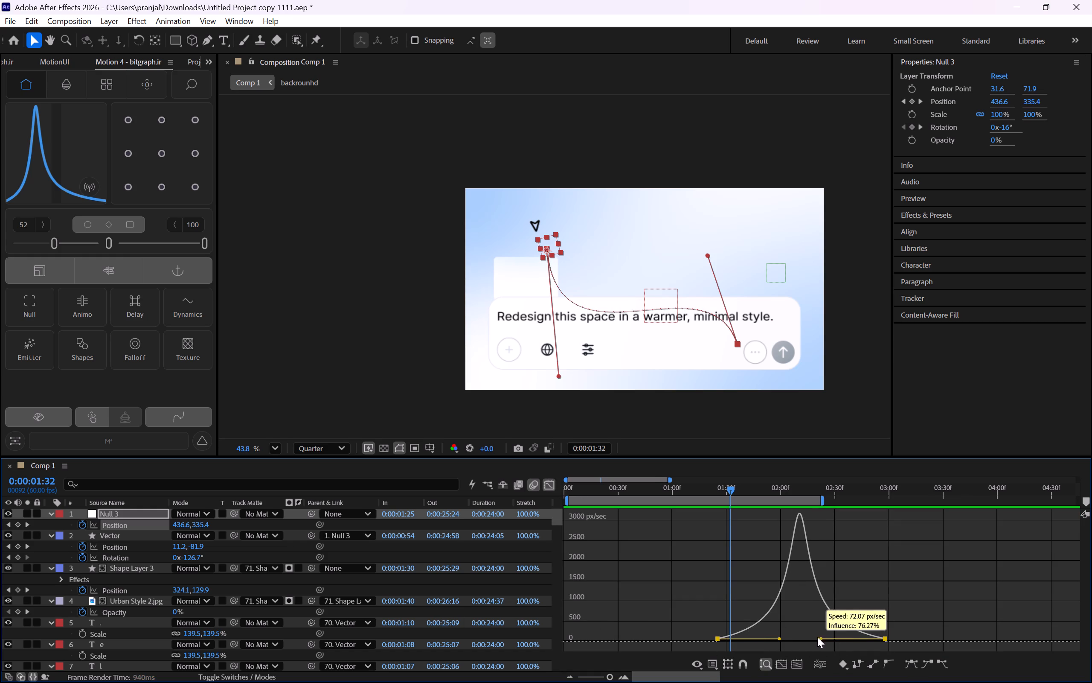
Set the first Null 3 Position keyframe's outgoing speed to 0 px/sec and shorten its influence to below 47% for an earlier speed peak.
left_click_drag(777, 637, 761, 636)
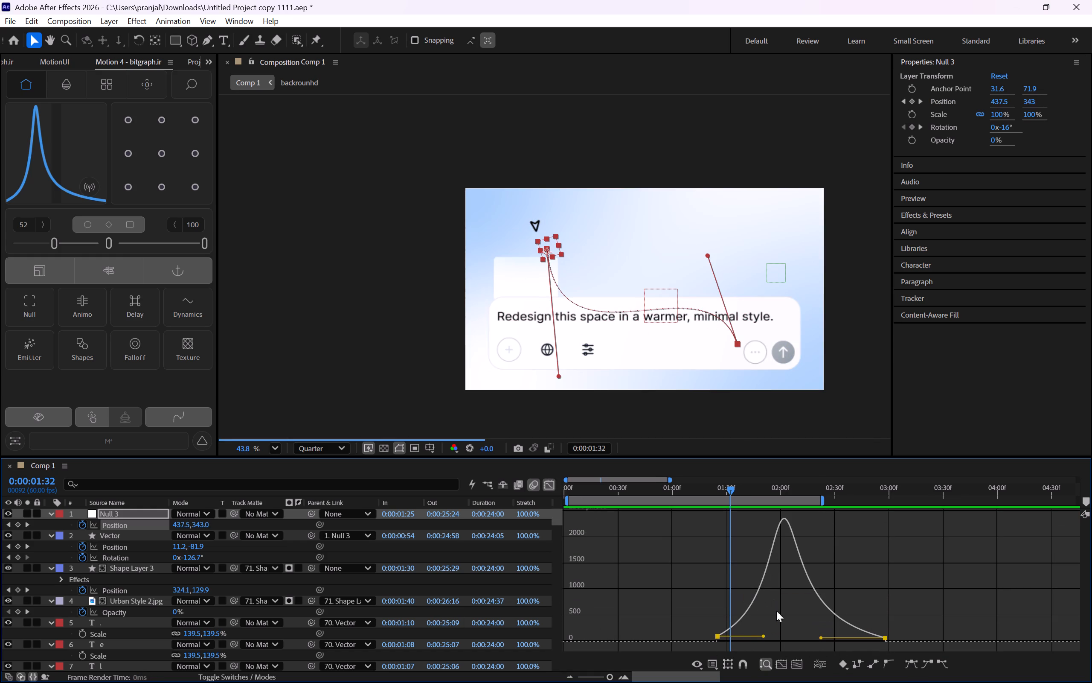
left_click_drag(765, 633, 752, 650)
left_click_drag(689, 613, 730, 663)
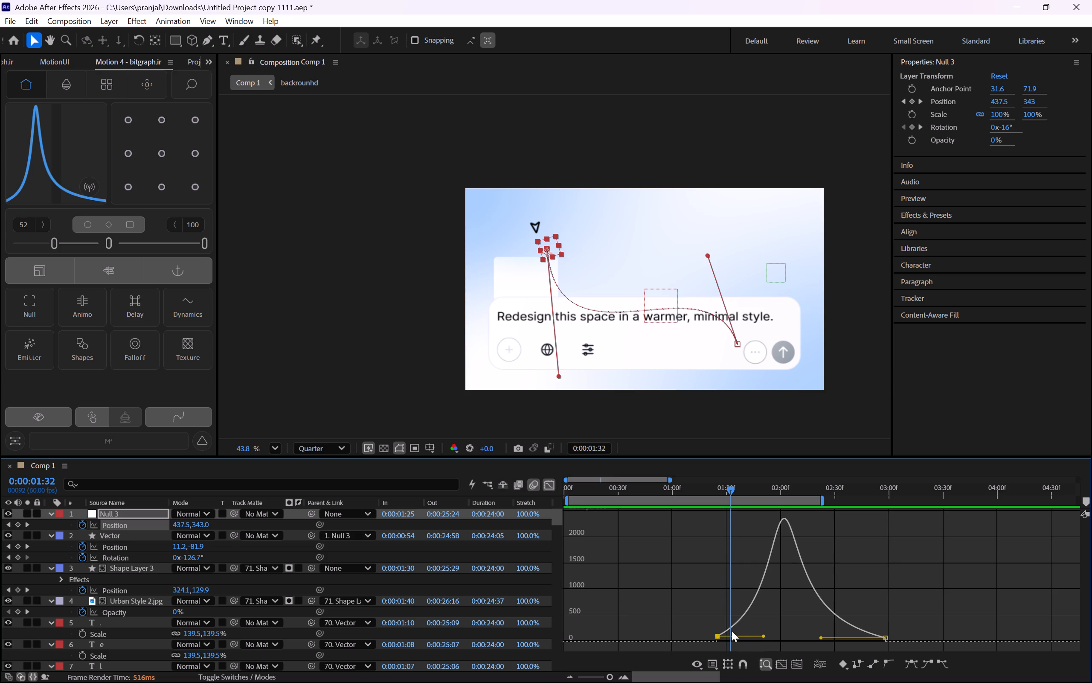
left_click_drag(719, 634, 720, 639)
left_click_drag(761, 640, 753, 641)
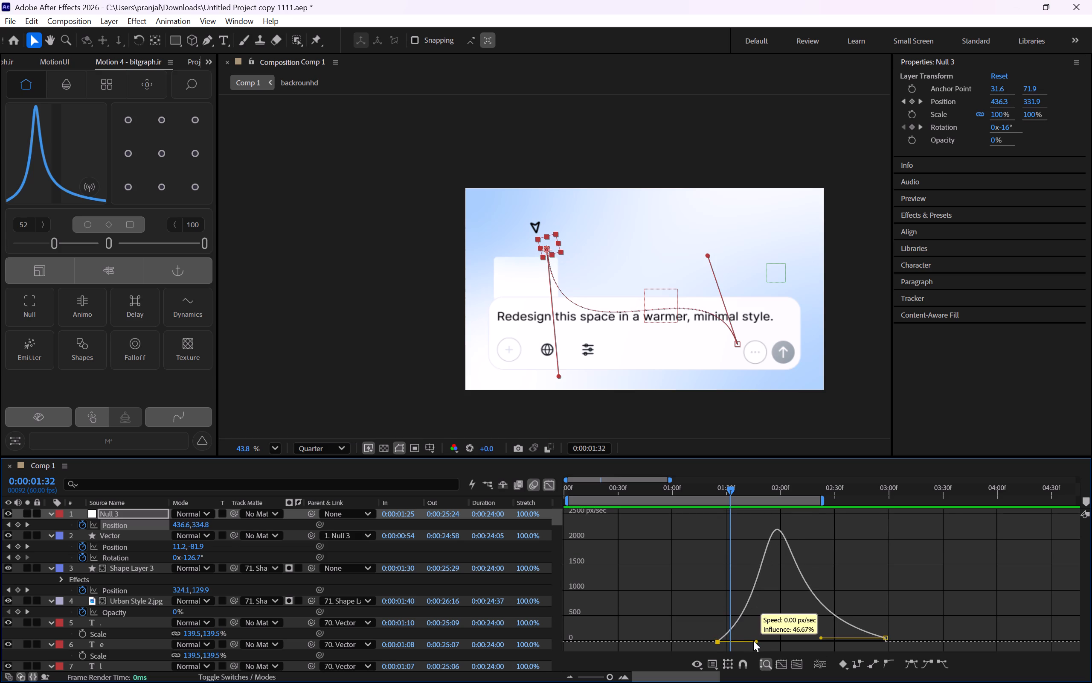
left_click_drag(753, 641, 751, 641)
left_click(555, 487)
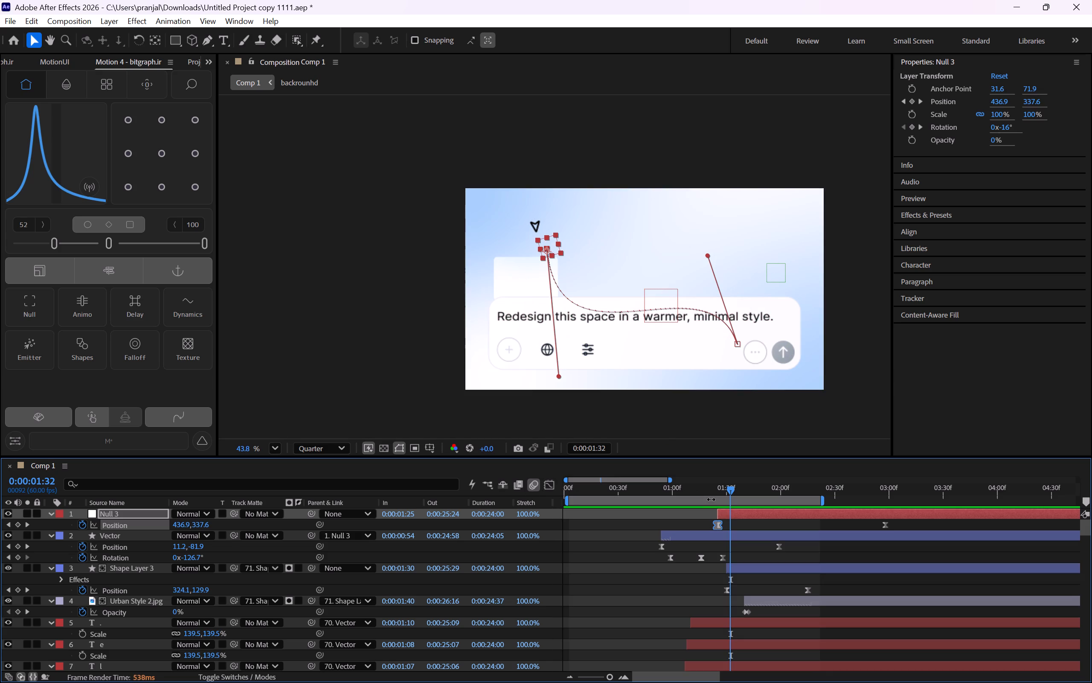
Preview the prompt typing and arrow entrance from about 0:00:00:36, checking the arrow's motion into the image card.
left_click_drag(707, 498, 687, 497)
left_click_drag(714, 492, 758, 495)
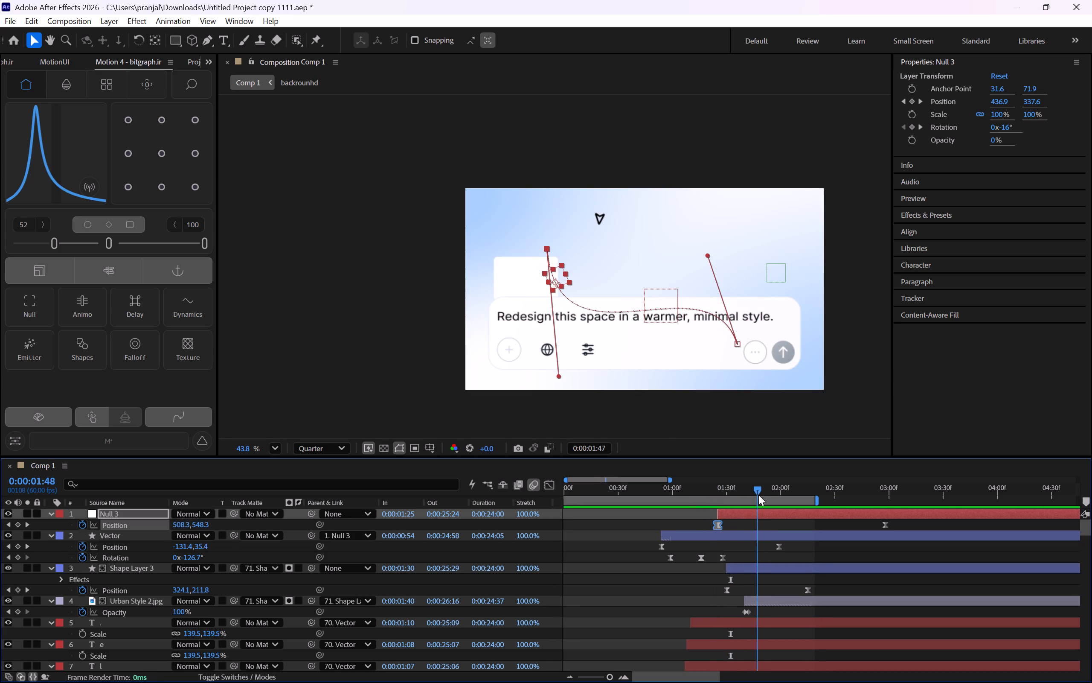
left_click_drag(758, 495, 626, 498)
key("space")
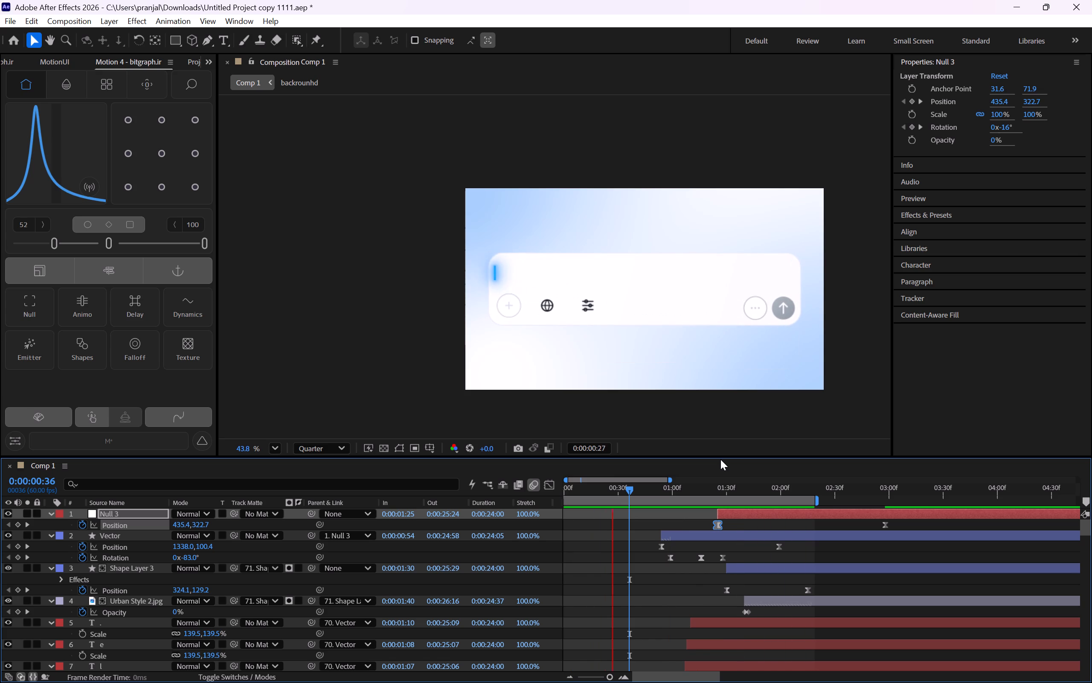
key("space")
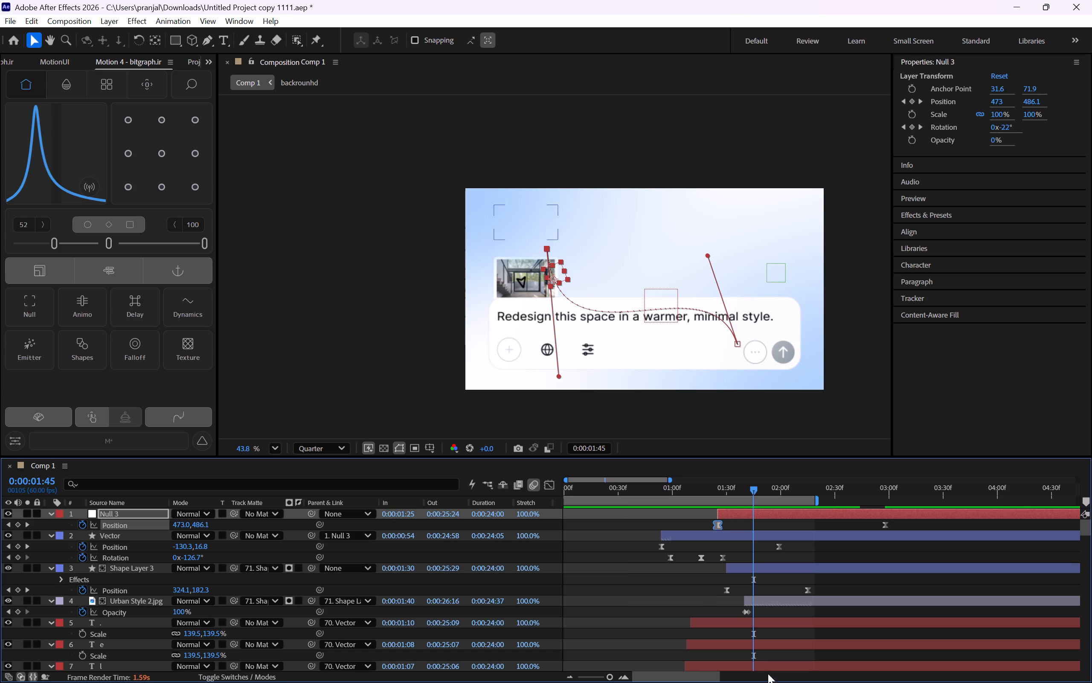
left_click_drag(745, 484, 733, 484)
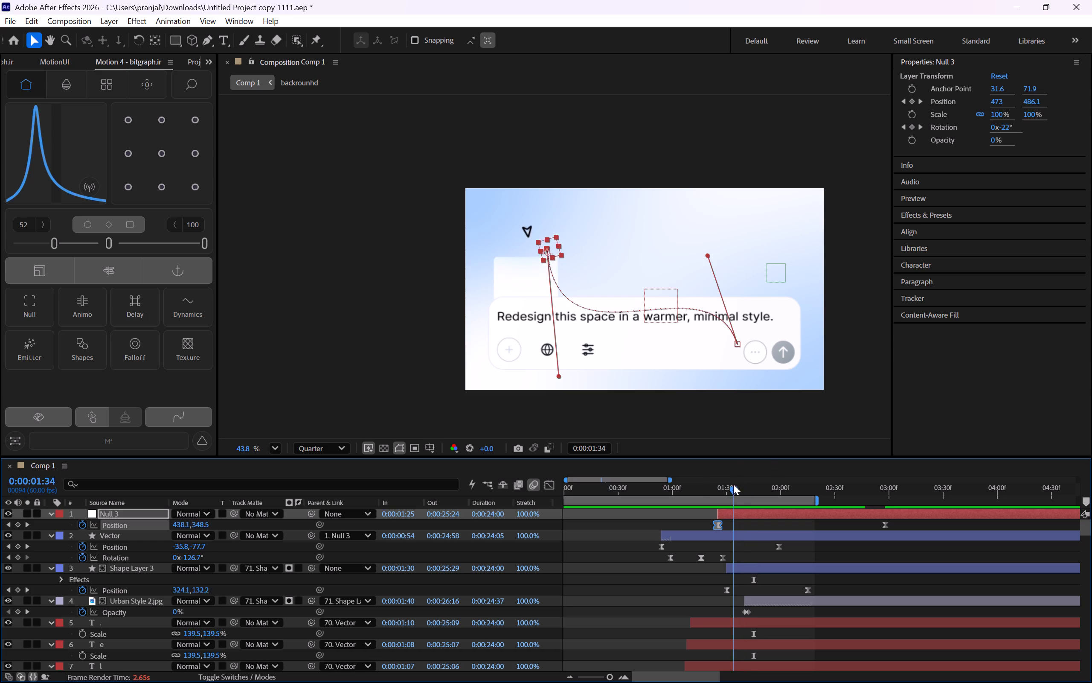
left_click_drag(733, 484, 678, 446)
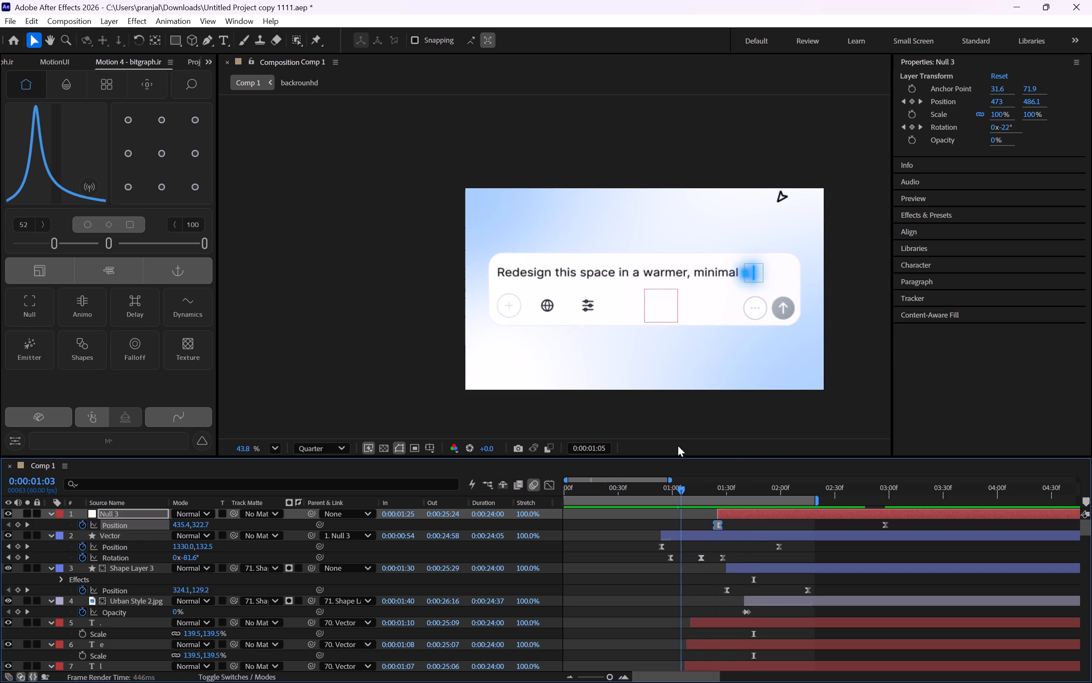
left_click_drag(678, 446, 656, 447)
key("space")
key("space")
Set the Vector layer's first Rotation keyframe at 0:00:00:59 to -118° so the arrow points along its motion path.
left_click_drag(678, 489, 678, 489)
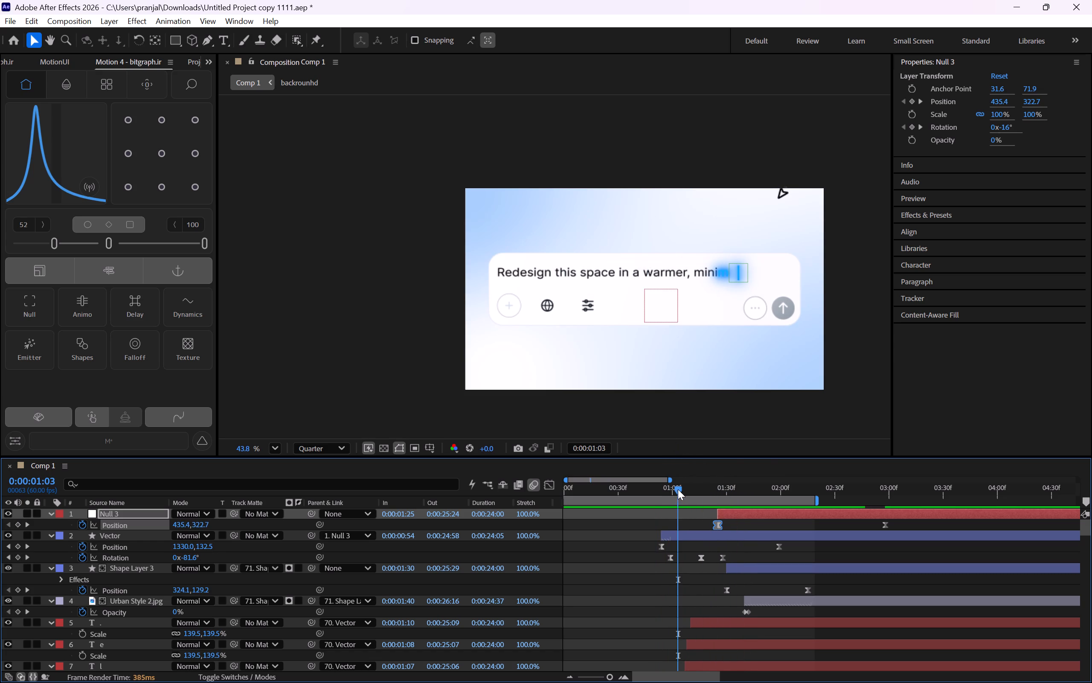
left_click_drag(678, 489, 672, 489)
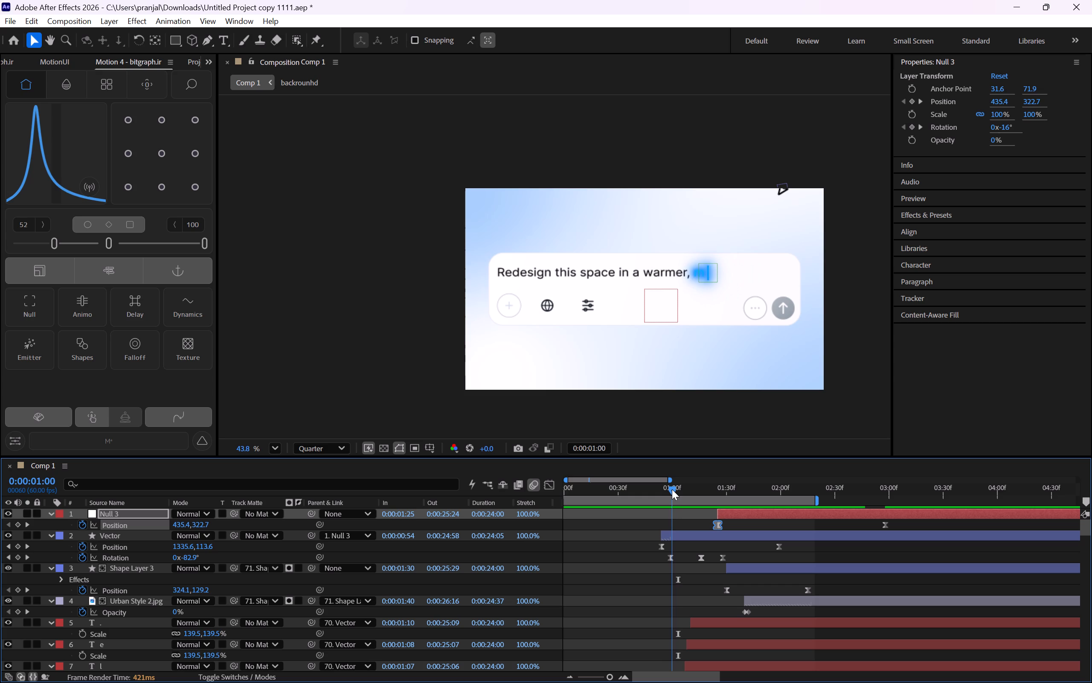
left_click_drag(672, 489, 671, 489)
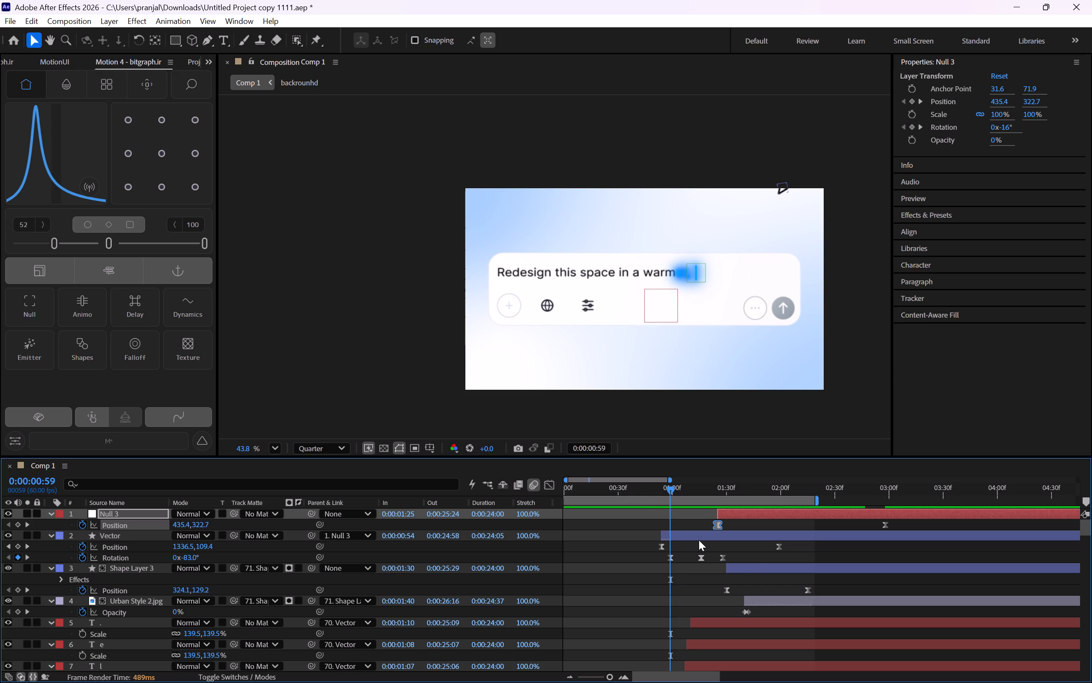
left_click(697, 538)
scroll(786, 185, "up", 12)
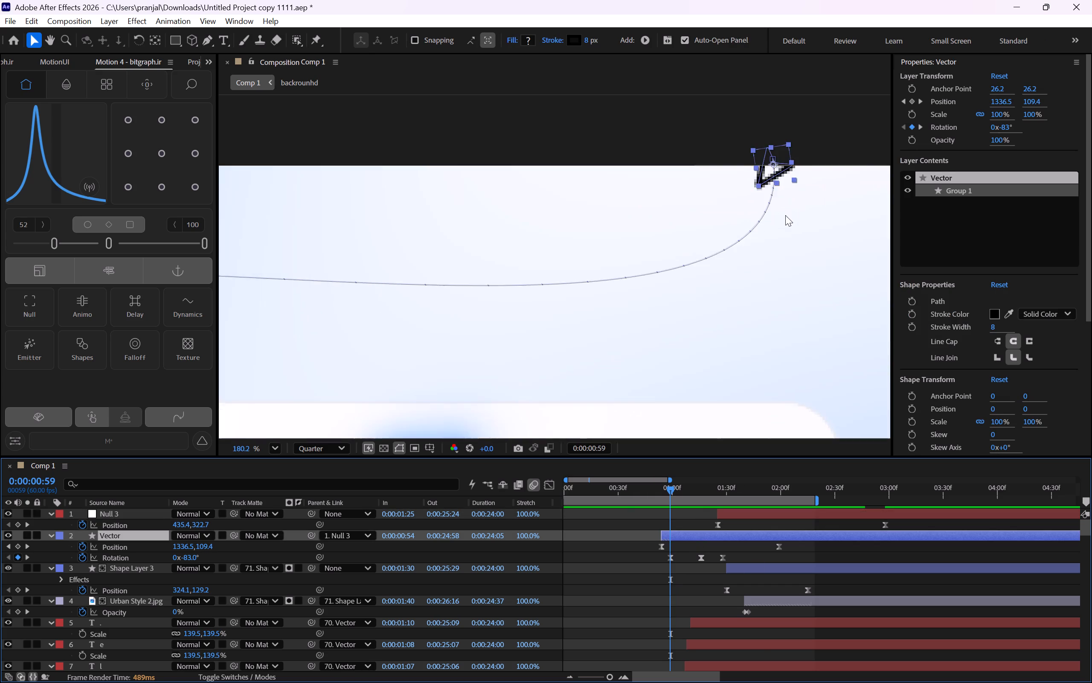
scroll(785, 215, "up", 6)
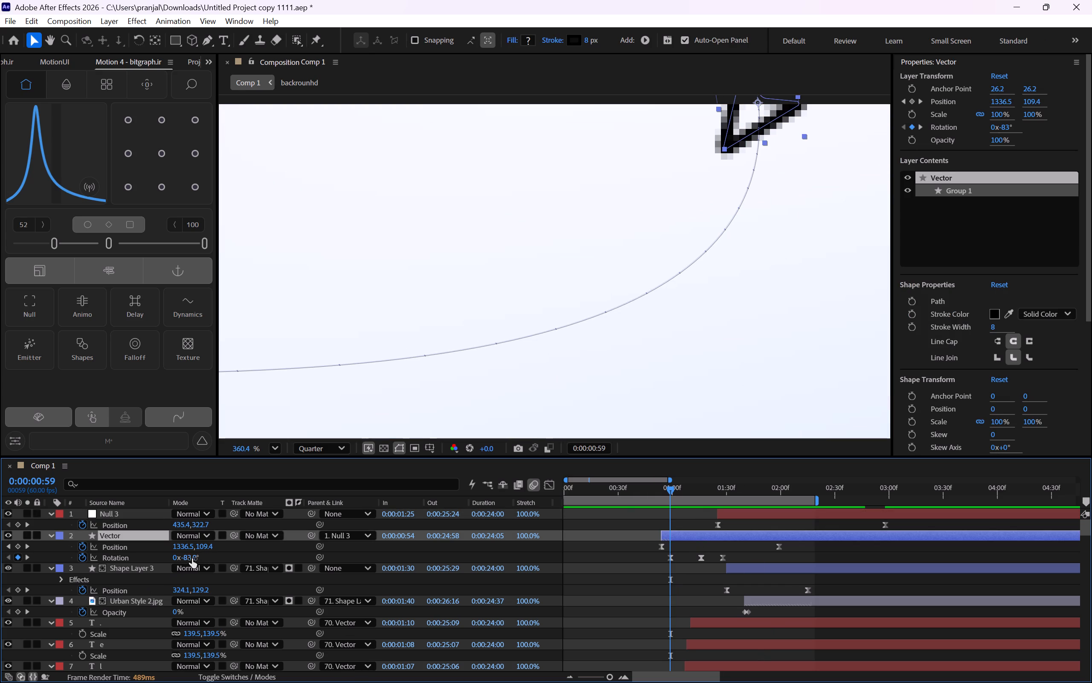
left_click_drag(188, 560, 169, 561)
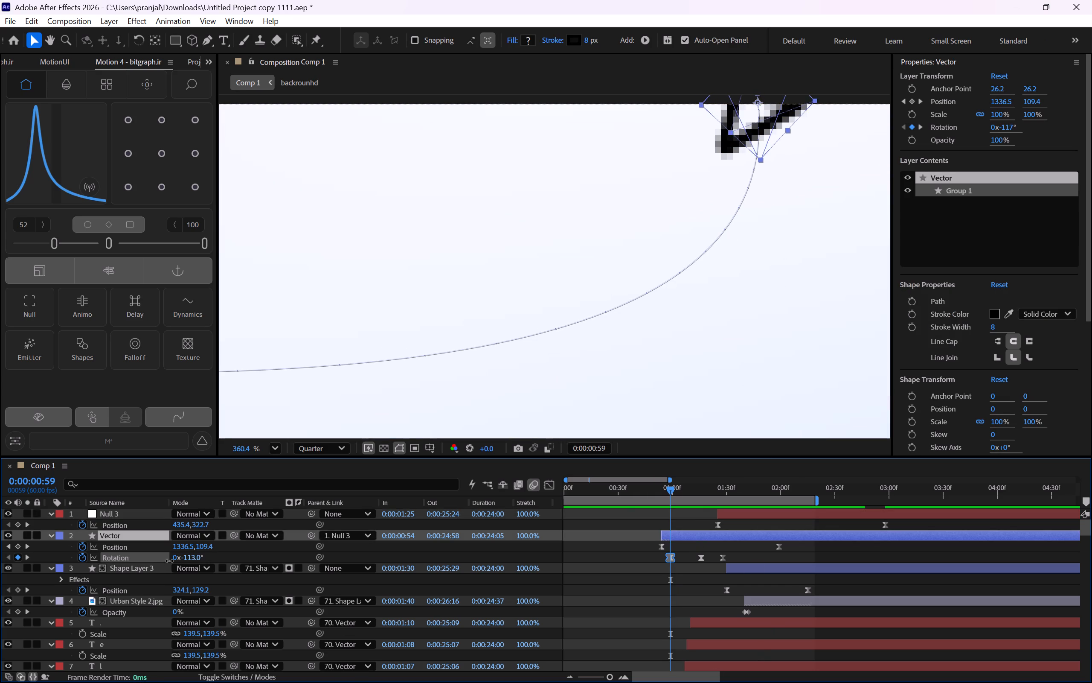
left_click_drag(169, 561, 166, 561)
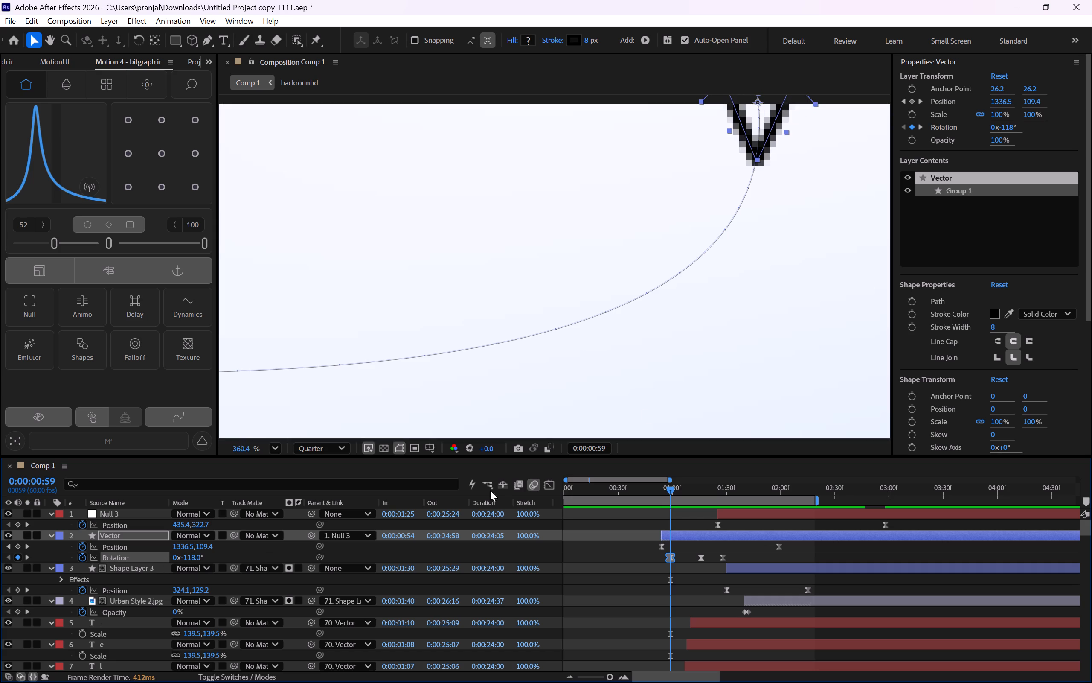
Set the Vector layer's second Rotation keyframe at 0:00:01:16 to -32.7° so the arrow points along its motion path.
scroll(689, 283, "down", 4)
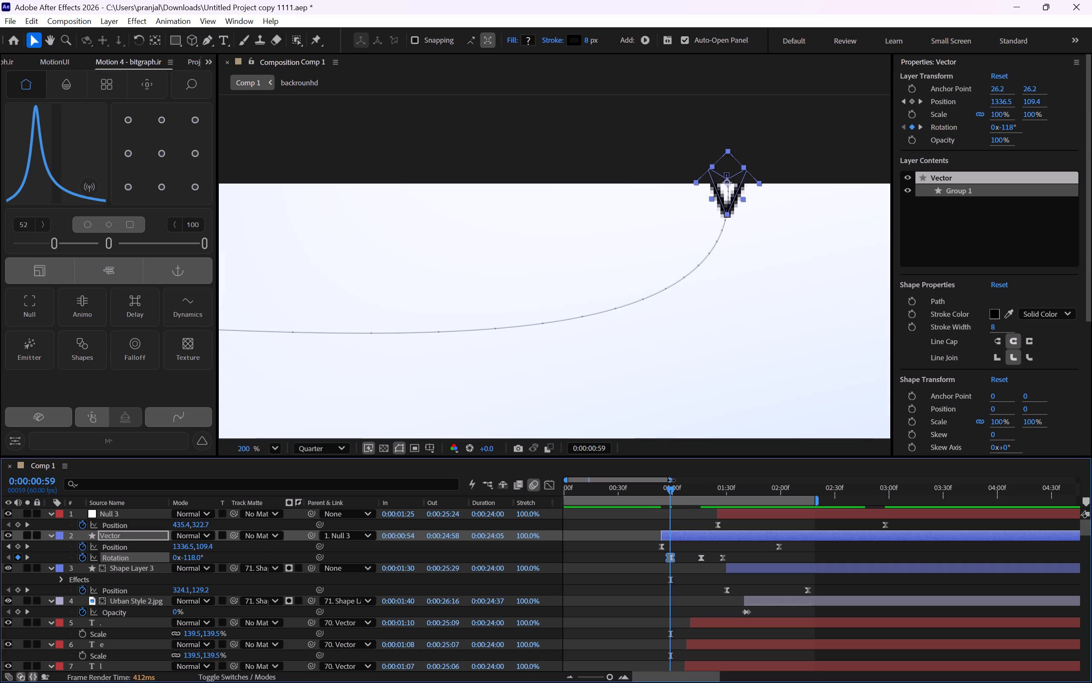
left_click(28, 557)
scroll(445, 294, "down", 3)
middle_click_drag(401, 365, 622, 369)
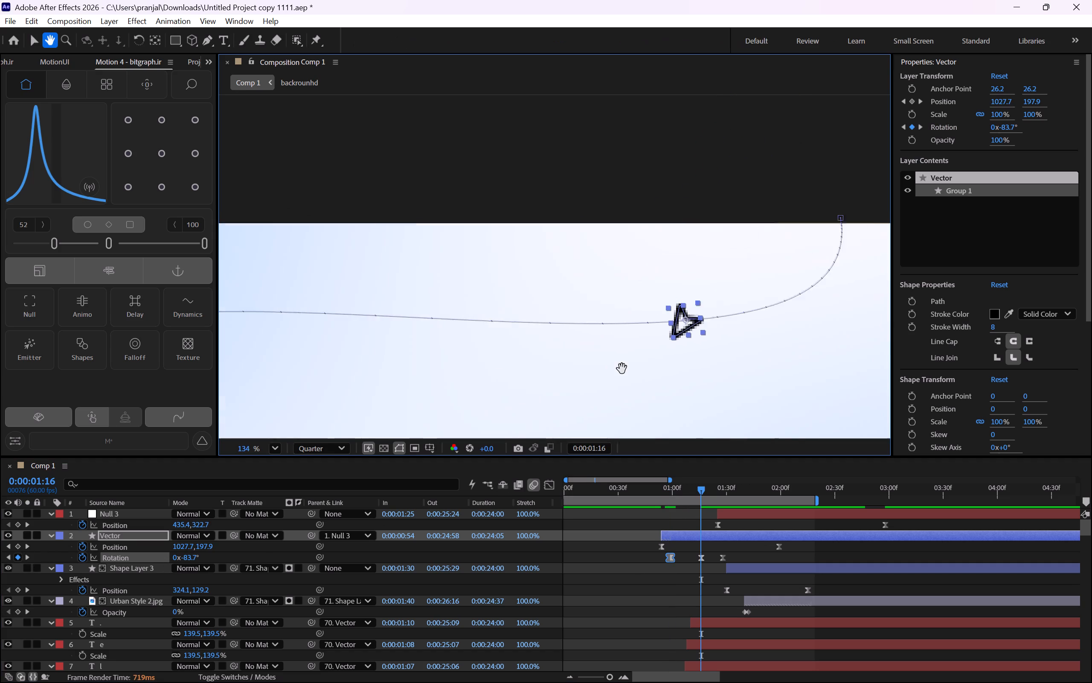
middle_click_drag(622, 369, 633, 366)
scroll(603, 372, "down", 2)
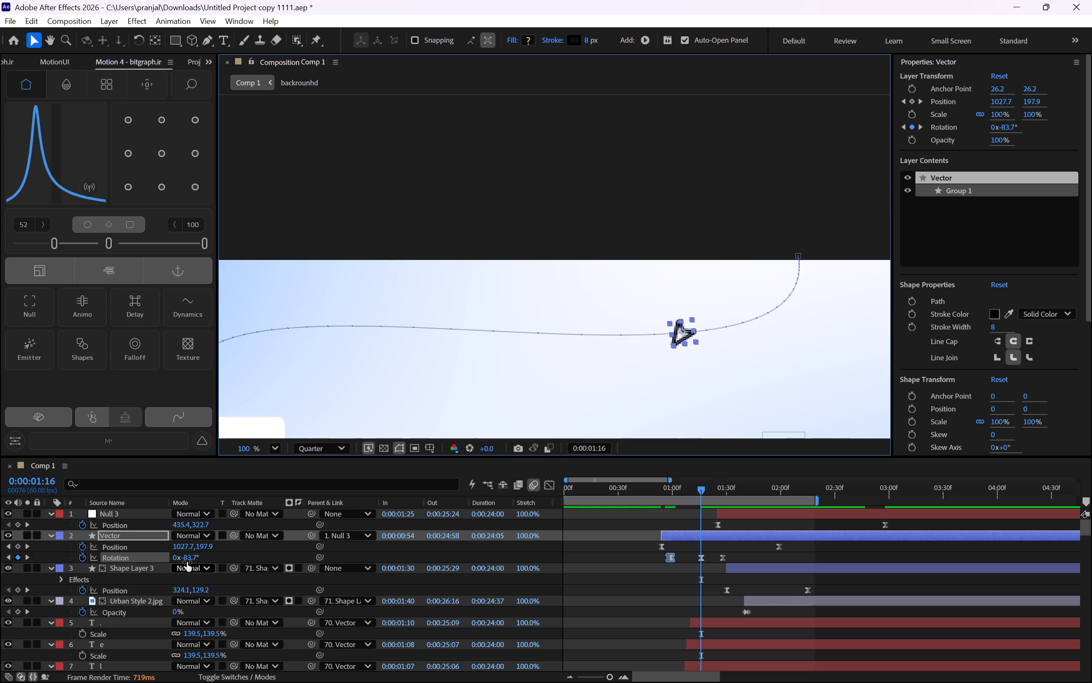
left_click_drag(189, 561, 211, 555)
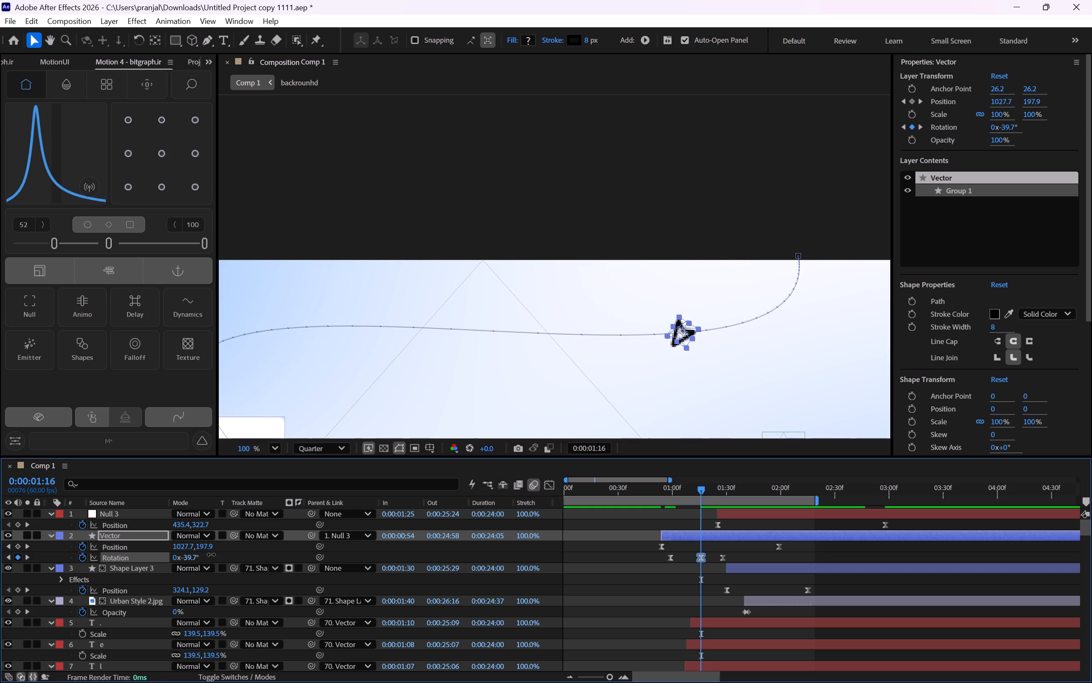
left_click_drag(211, 555, 211, 554)
scroll(659, 330, "up", 7)
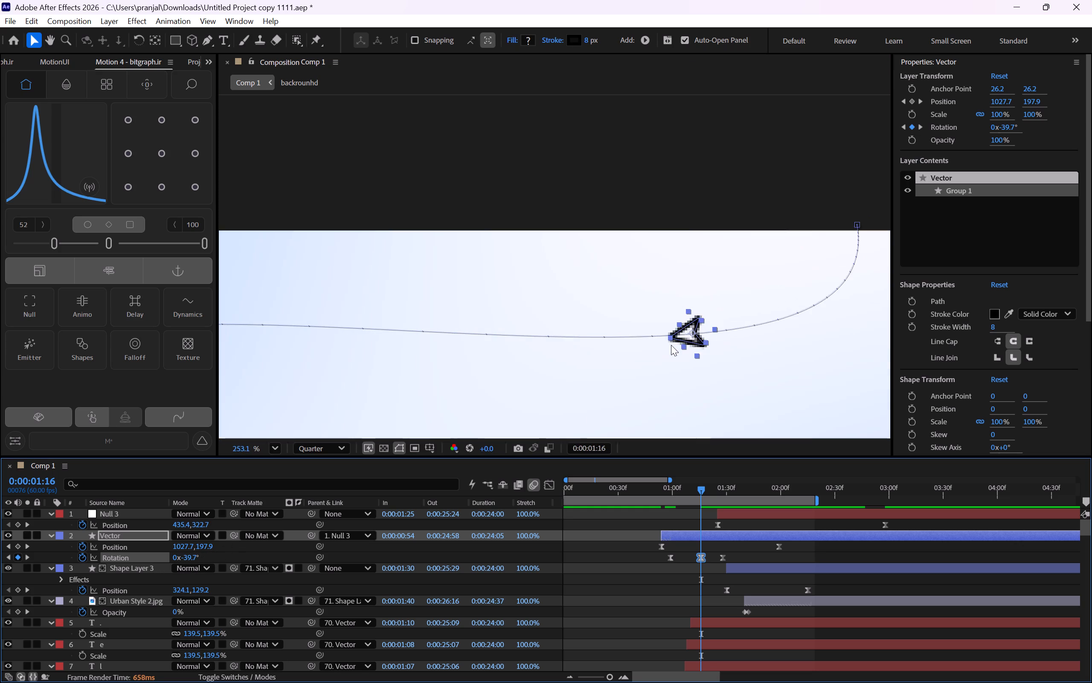
scroll(685, 360, "up", 6)
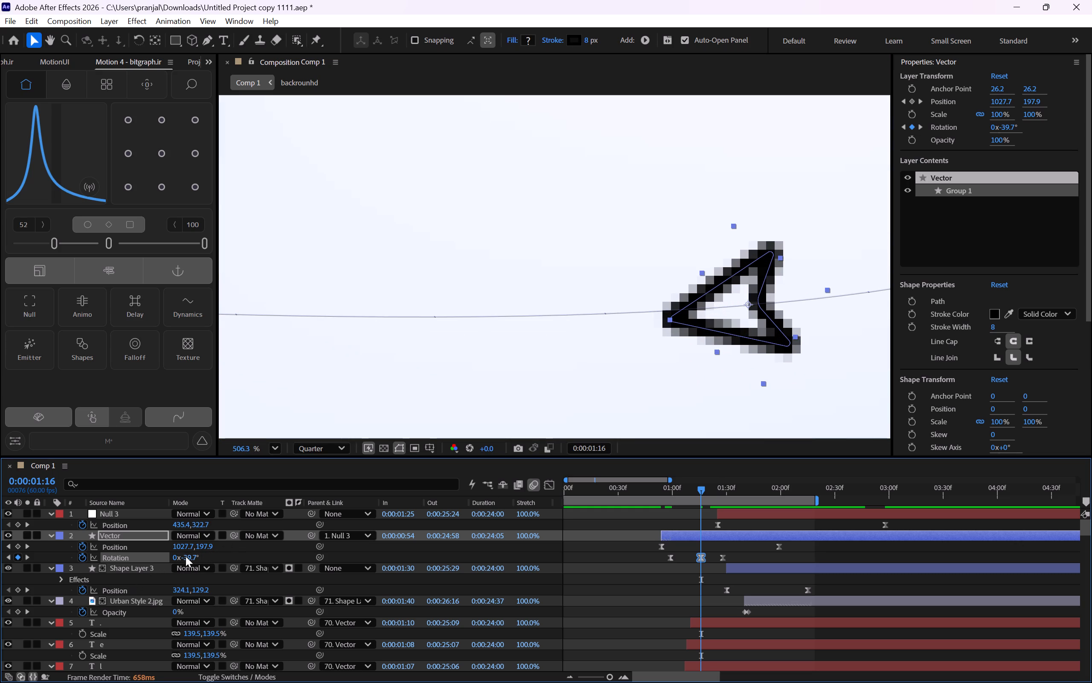
left_click_drag(186, 556, 189, 555)
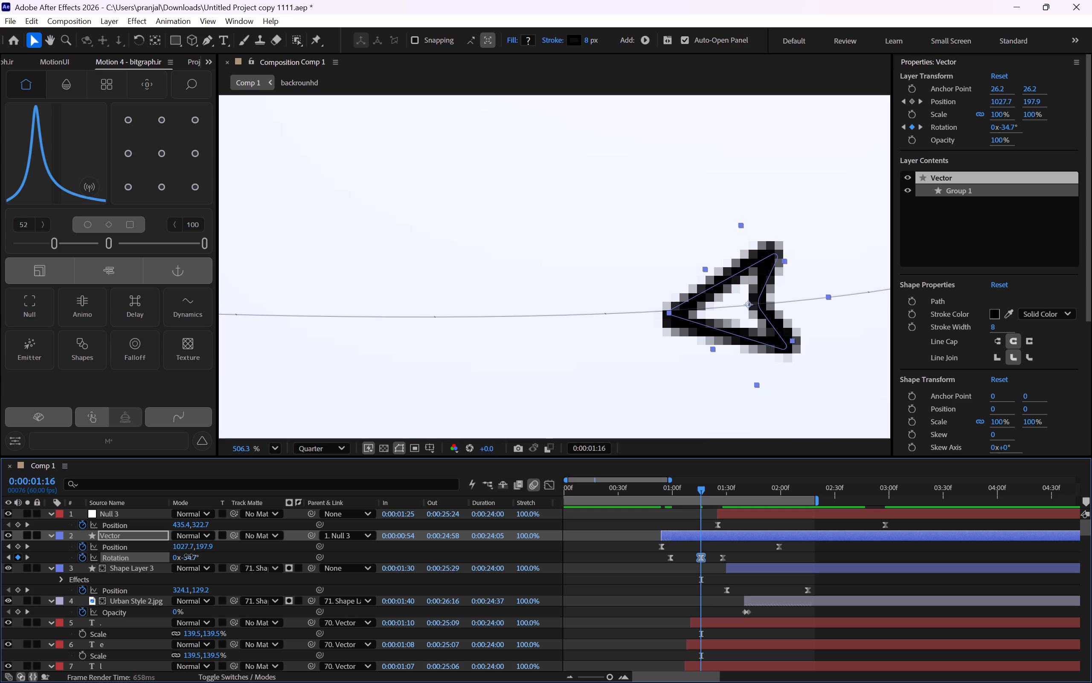
left_click_drag(189, 555, 189, 555)
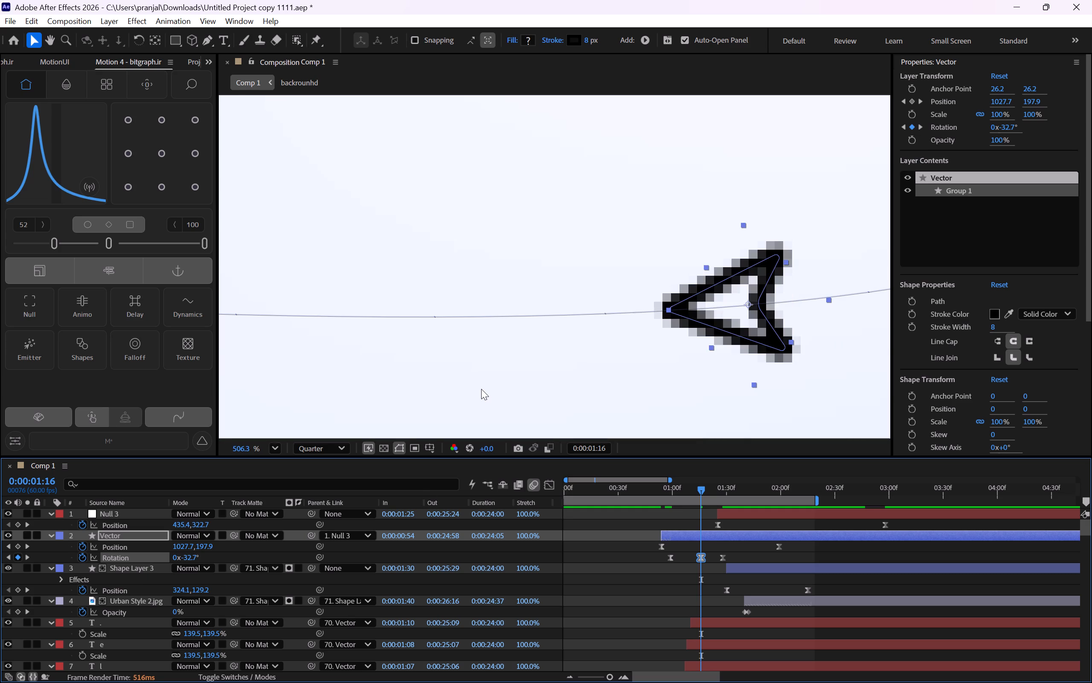
left_click(481, 389)
scroll(587, 236, "down", 14)
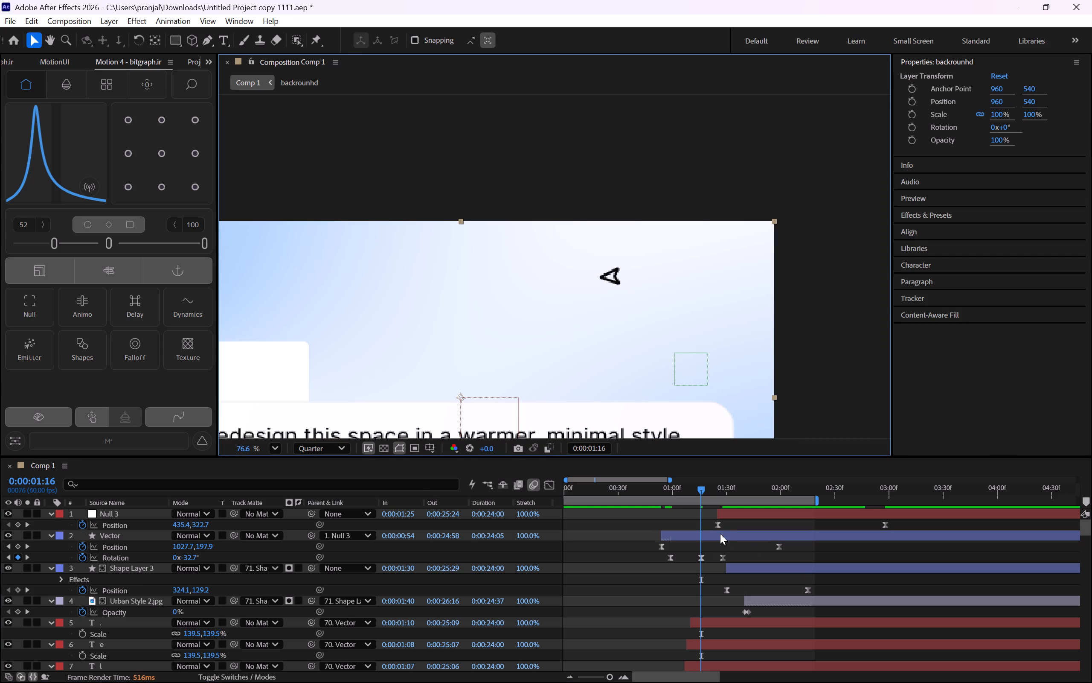
Set the Vector layer's third Rotation keyframe at 0:00:01:28 to -36.7° to align the arrow with its path.
left_click(720, 534)
scroll(606, 327, "down", 3)
key("space")
key("space")
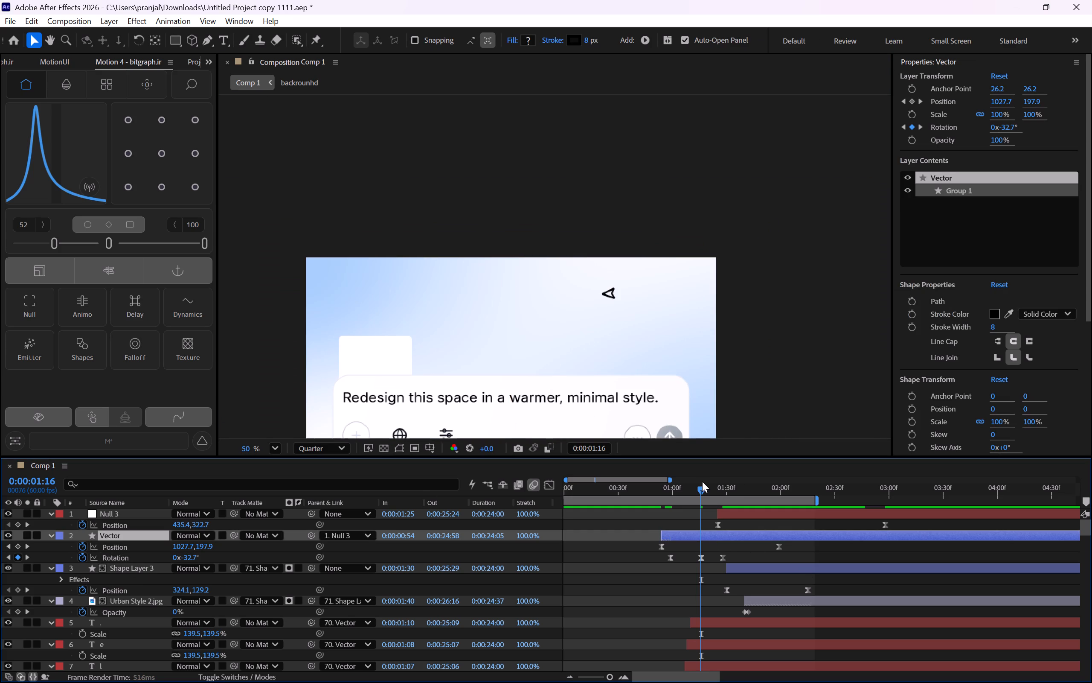
left_click(27, 556)
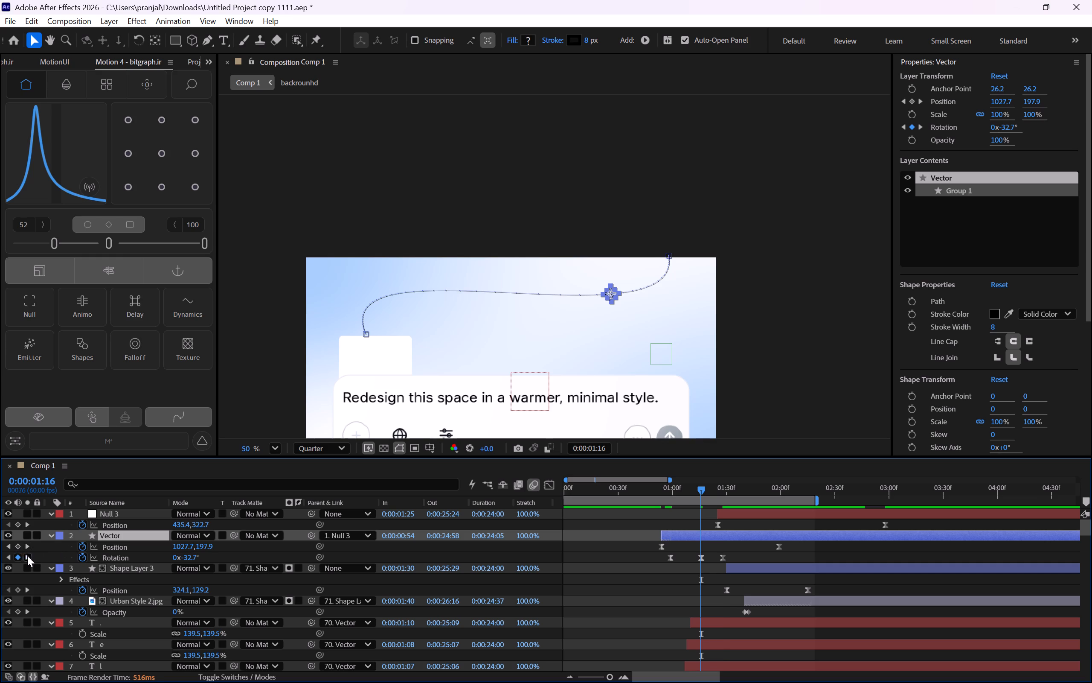
scroll(429, 272, "up", 12)
scroll(428, 345, "down", 7)
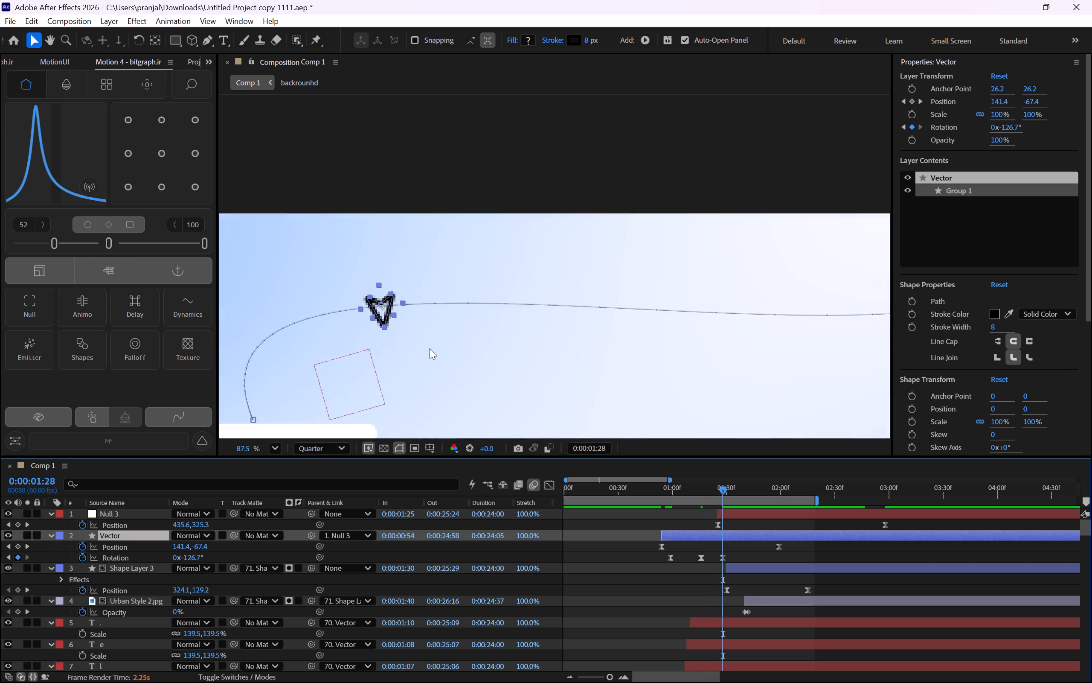
left_click_drag(194, 561, 180, 558)
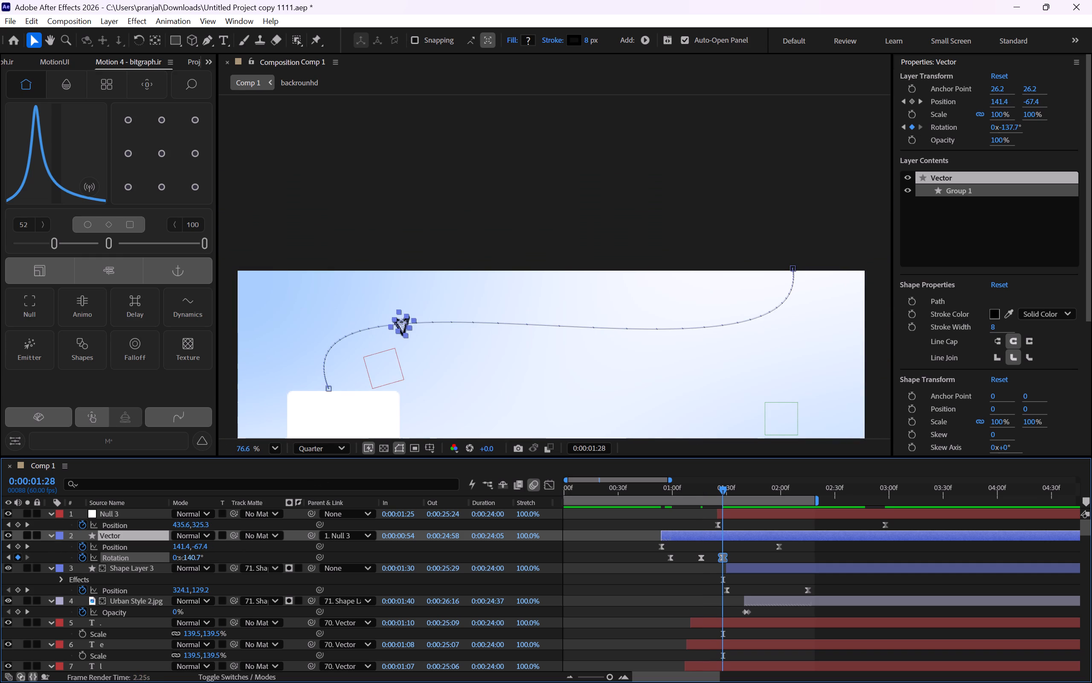
left_click_drag(180, 558, 239, 549)
scroll(445, 265, "up", 8)
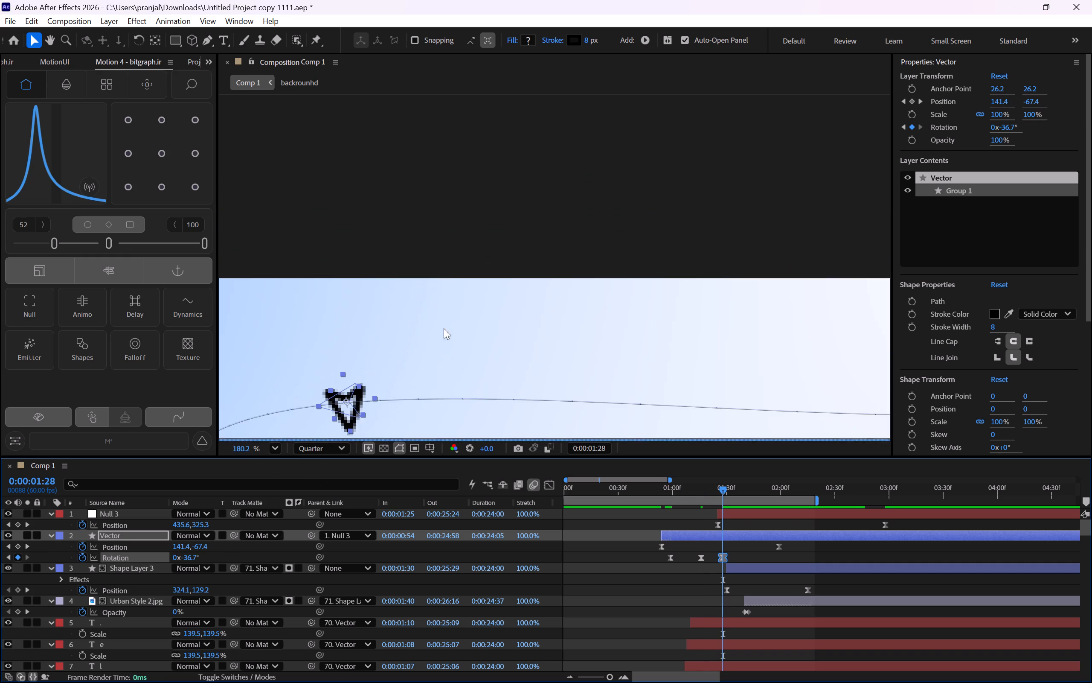
scroll(444, 328, "up", 5)
middle_click_drag(286, 414, 561, 234)
scroll(492, 243, "down", 8)
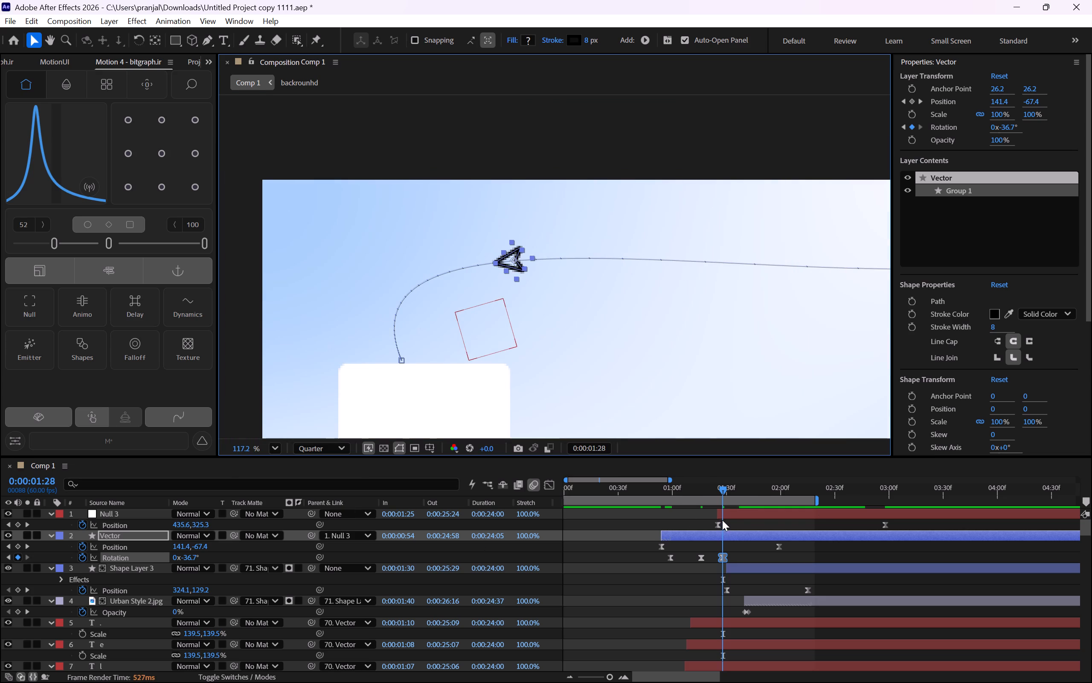
Preview the animation from the start and replay from about 0:00:01:23, checking the arrow's direction along its path to the image card.
key("space")
key("space")
scroll(572, 167, "down", 4)
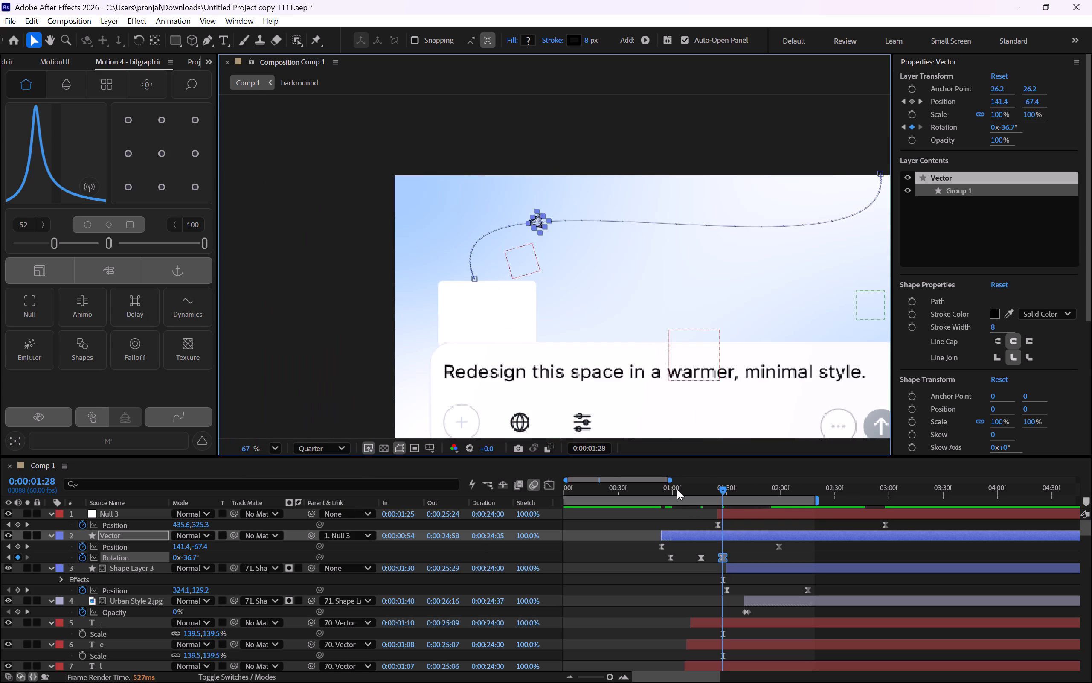
left_click_drag(677, 489, 435, 501)
key("space")
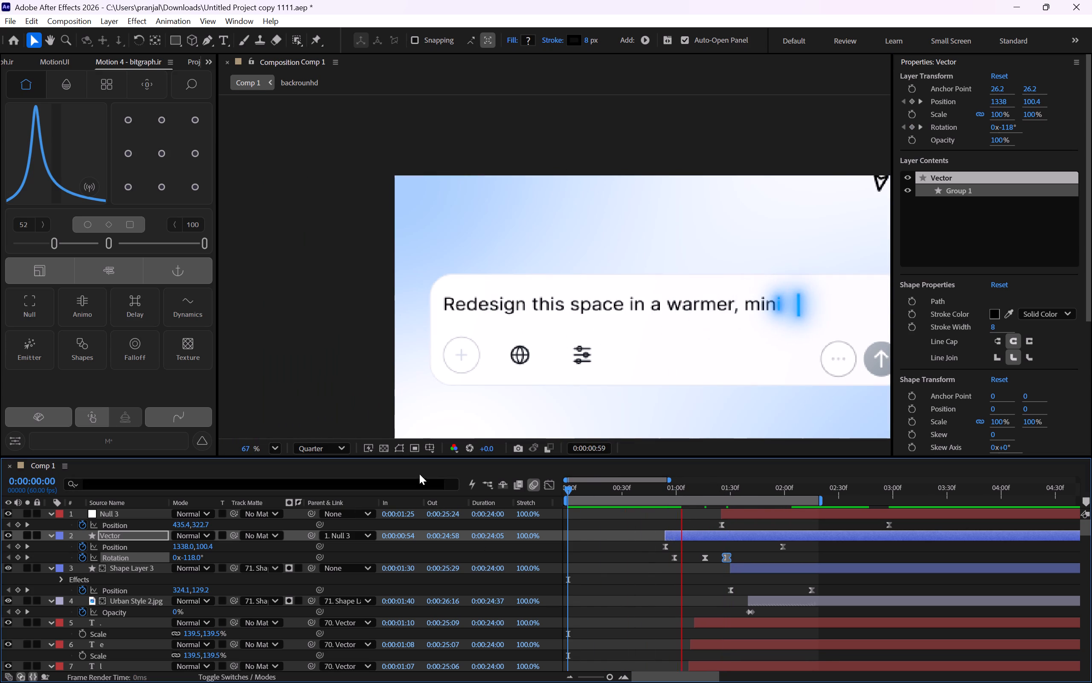
scroll(681, 53, "down", 6)
scroll(723, 237, "down", 4)
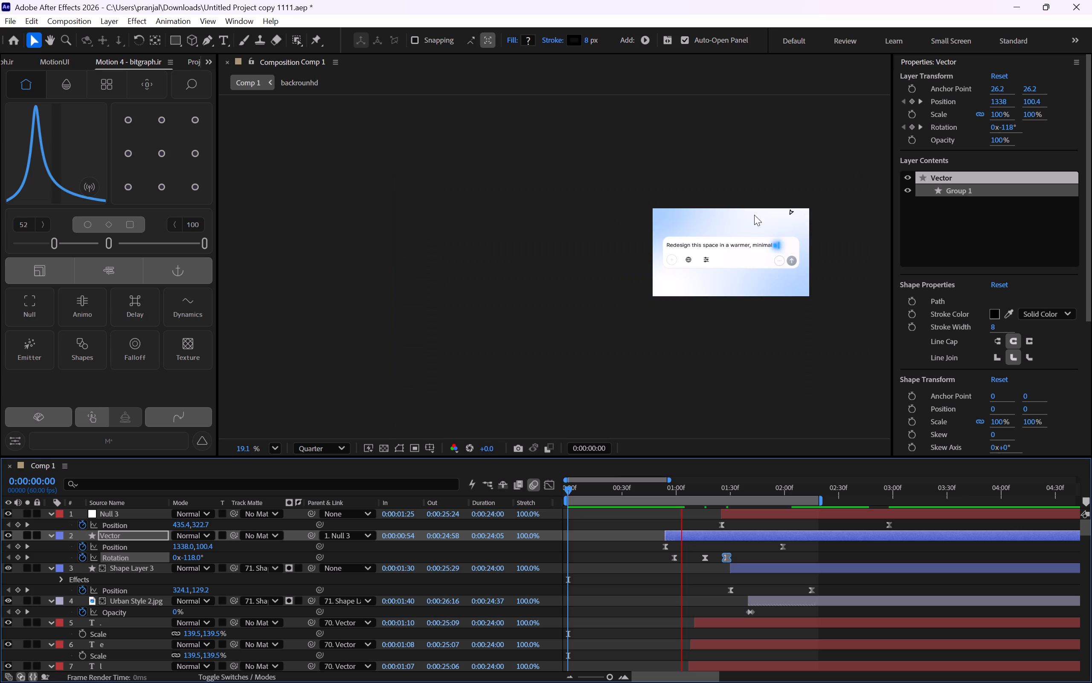
middle_click_drag(754, 215, 607, 269)
scroll(602, 274, "up", 4)
middle_click_drag(616, 222, 624, 183)
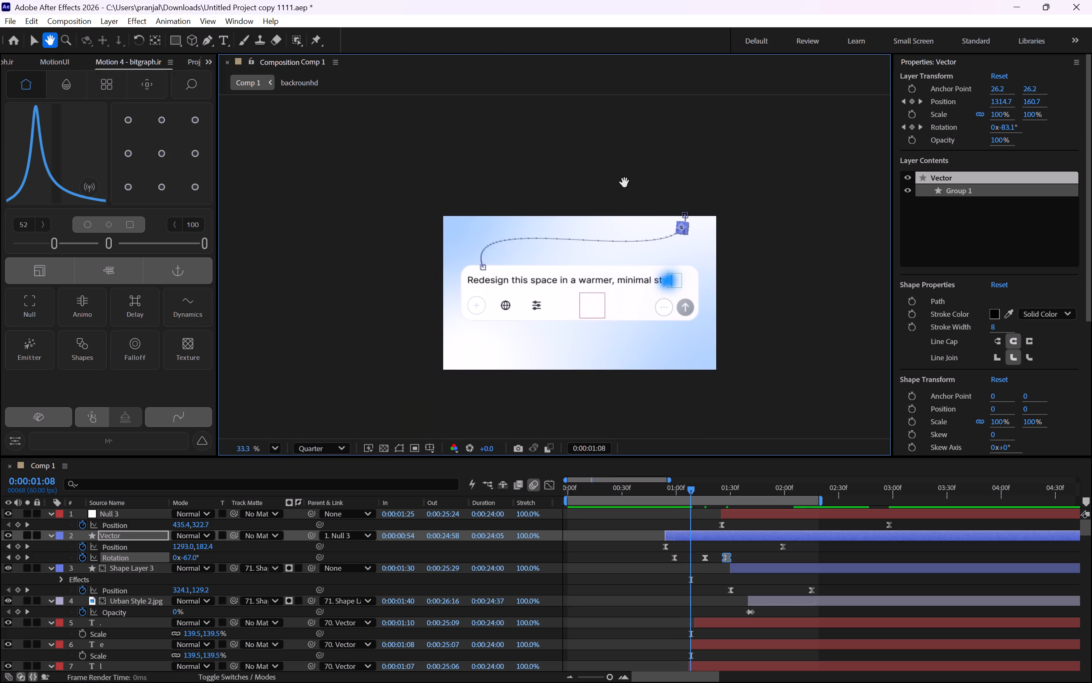
middle_click_drag(624, 183, 624, 183)
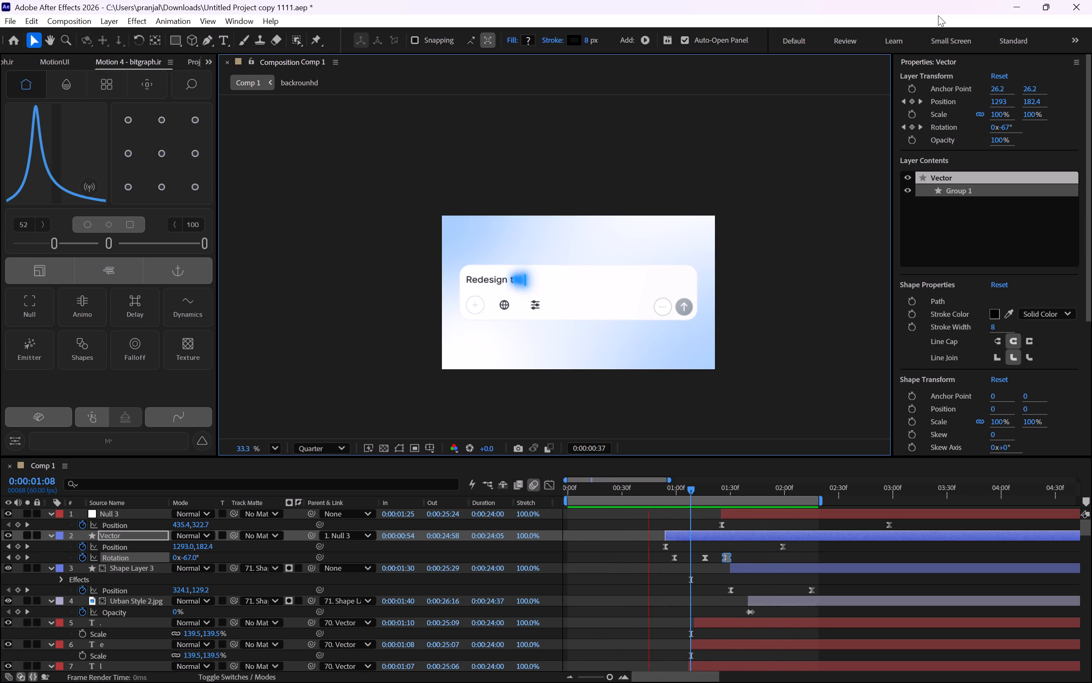
key("space")
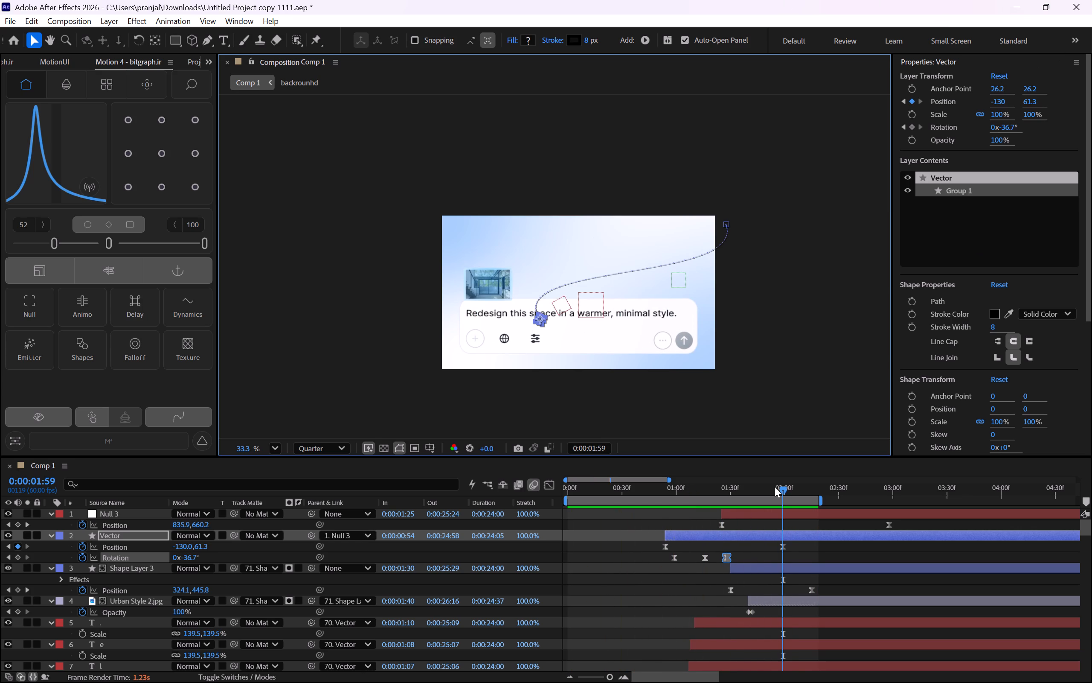
left_click_drag(788, 498, 756, 491)
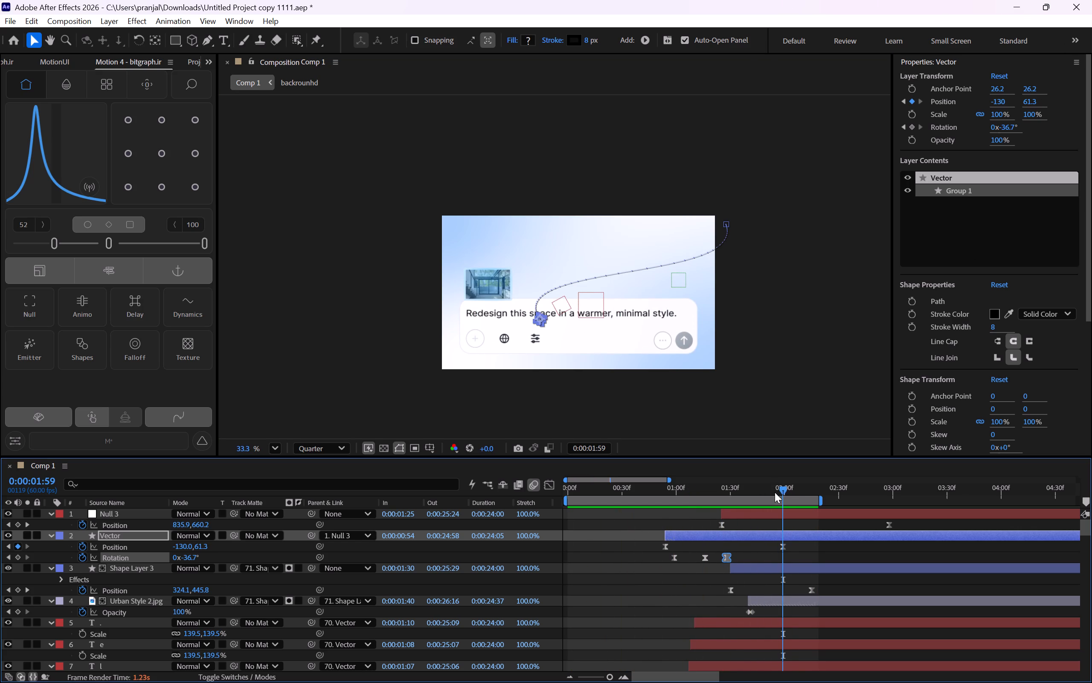
left_click_drag(774, 488, 717, 460)
key("space")
key("space")
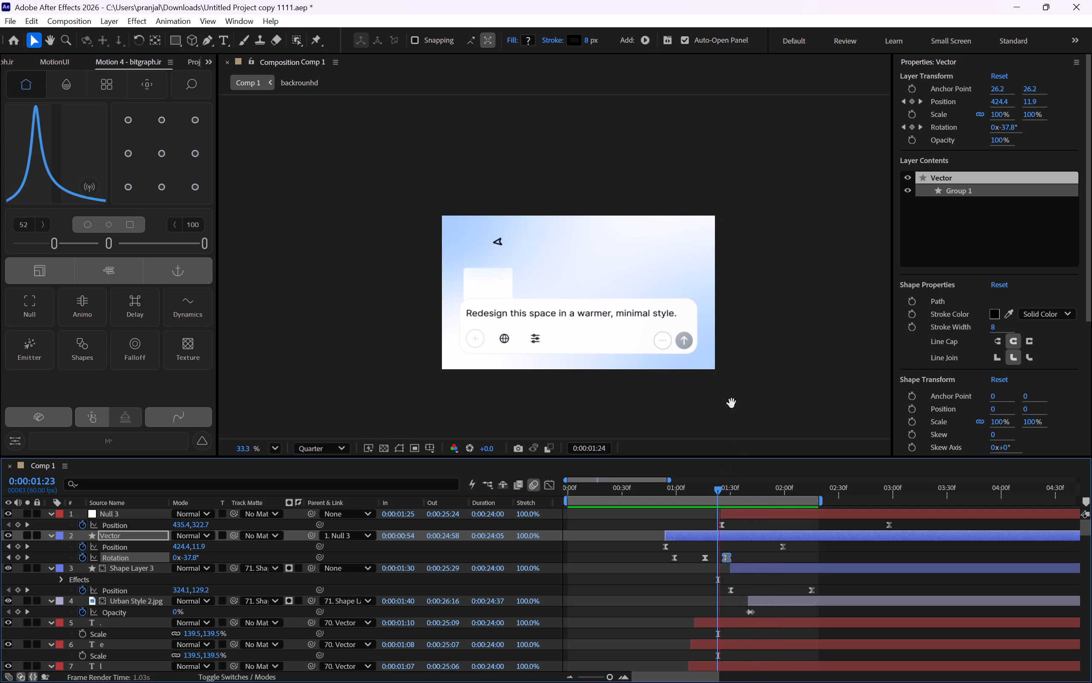
key("space")
key("space")
Add a Vector Rotation keyframe of -61.7° at 0:00:01:34 so the arrow follows the curve down towards the image card.
left_click_drag(749, 492, 735, 491)
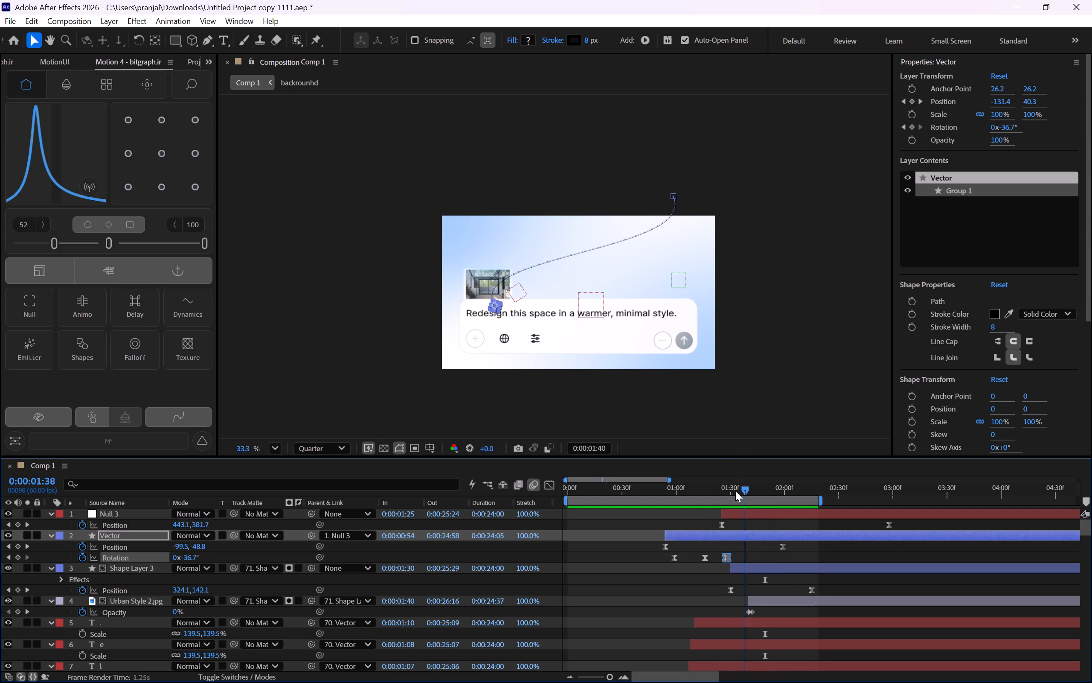
left_click_drag(735, 491, 755, 494)
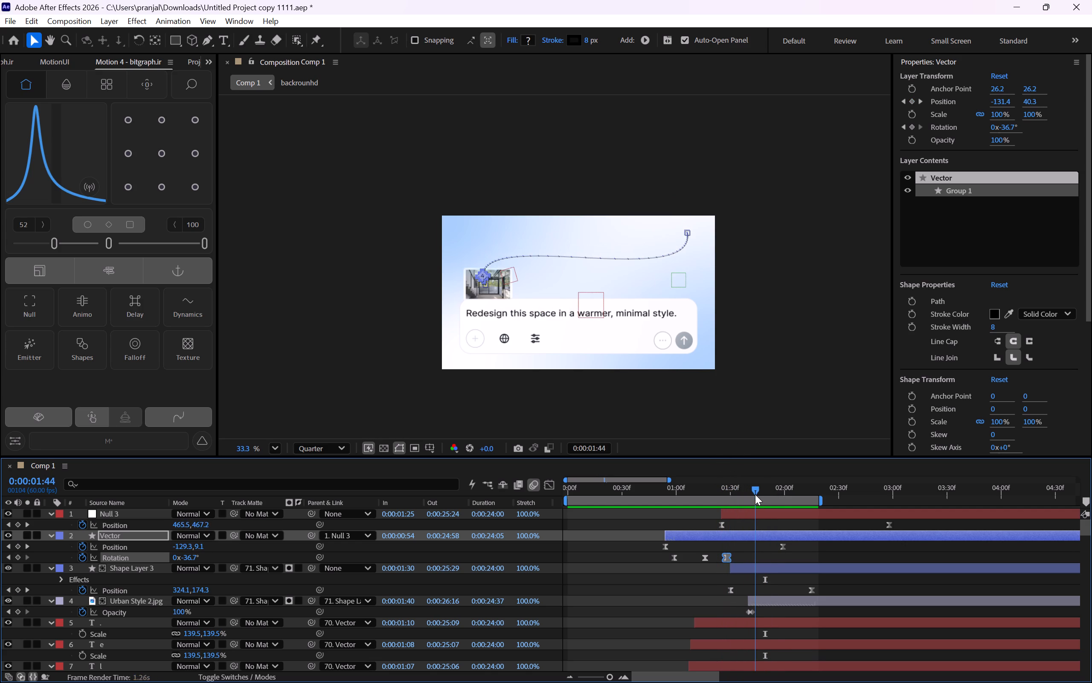
left_click_drag(755, 494, 737, 489)
scroll(475, 239, "up", 15)
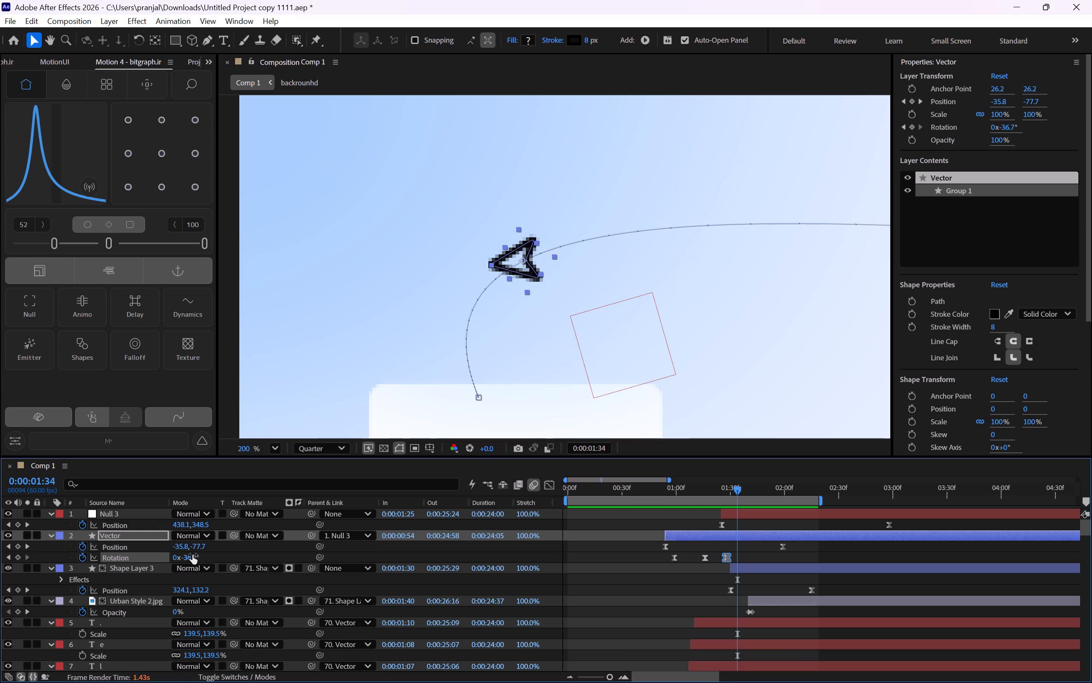
left_click_drag(192, 555, 175, 555)
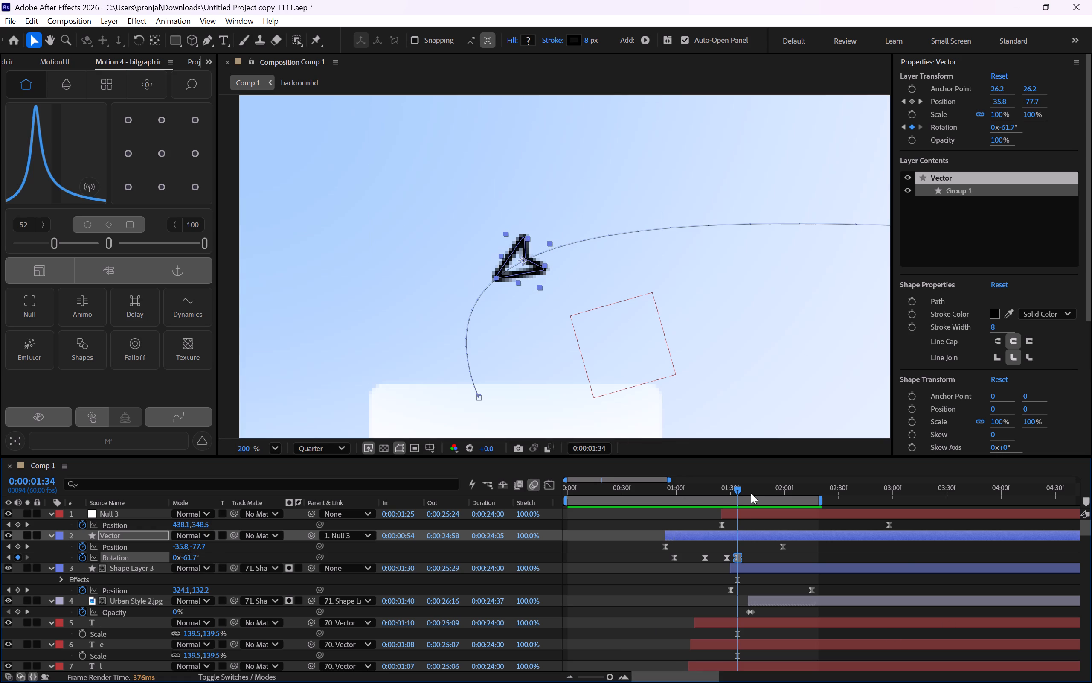
Add a Vector Rotation keyframe of -108.7° at 0:00:01:39 so the arrow points down along the path into the image card.
left_click_drag(736, 492, 754, 493)
scroll(502, 333, "down", 6)
middle_click_drag(535, 334, 528, 303)
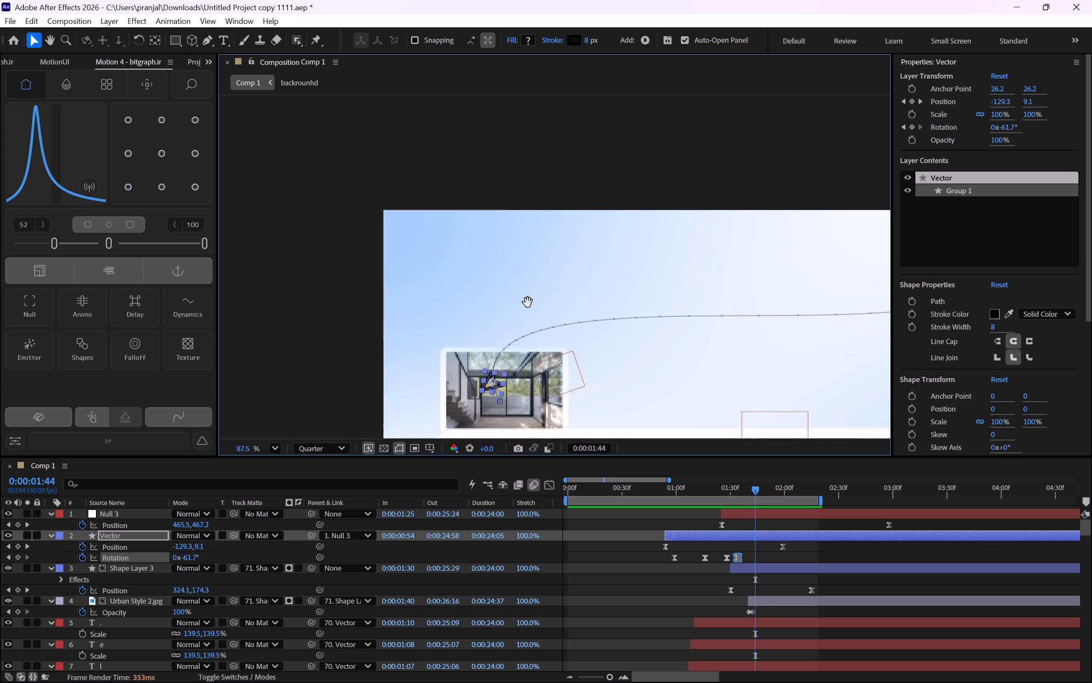
middle_click_drag(528, 303, 534, 256)
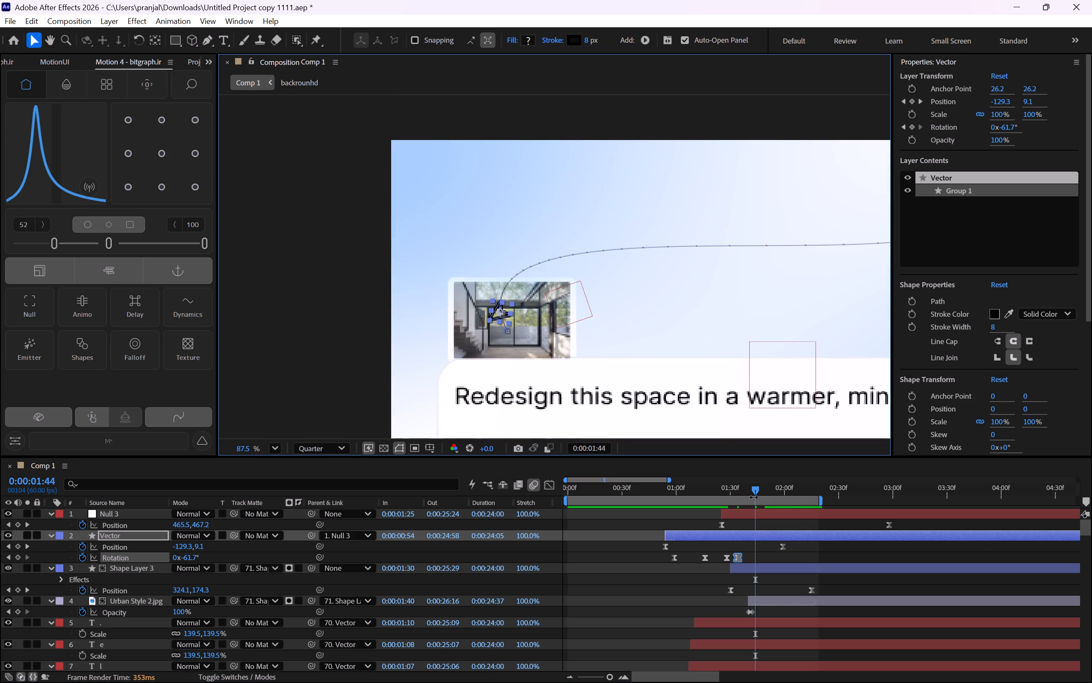
left_click_drag(752, 486, 780, 483)
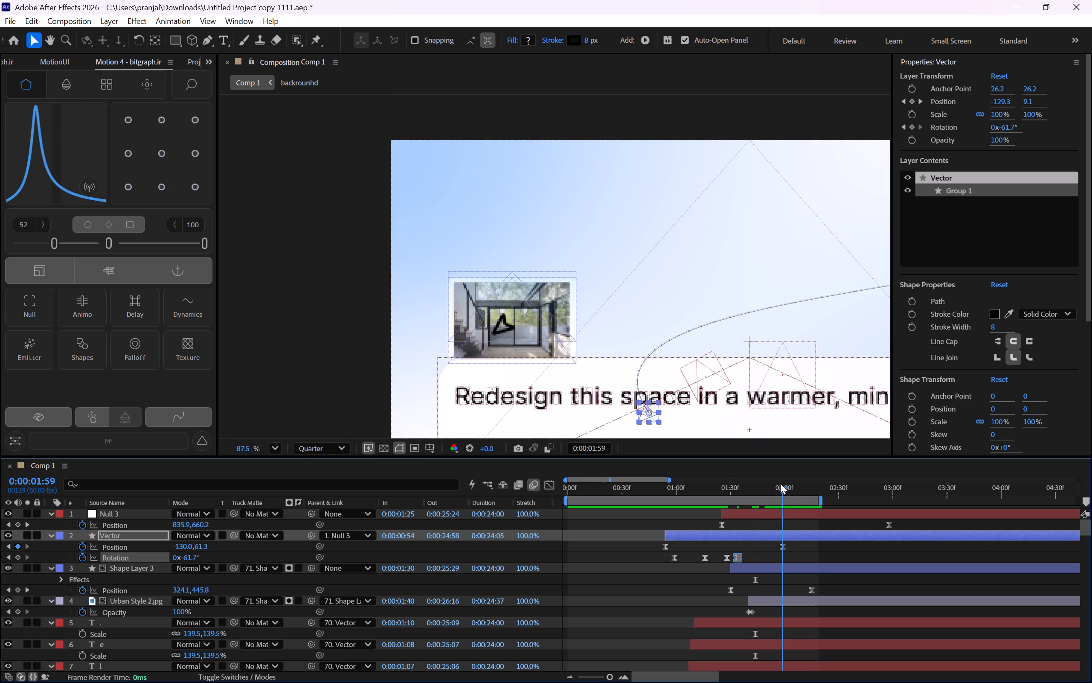
left_click_drag(780, 483, 726, 455)
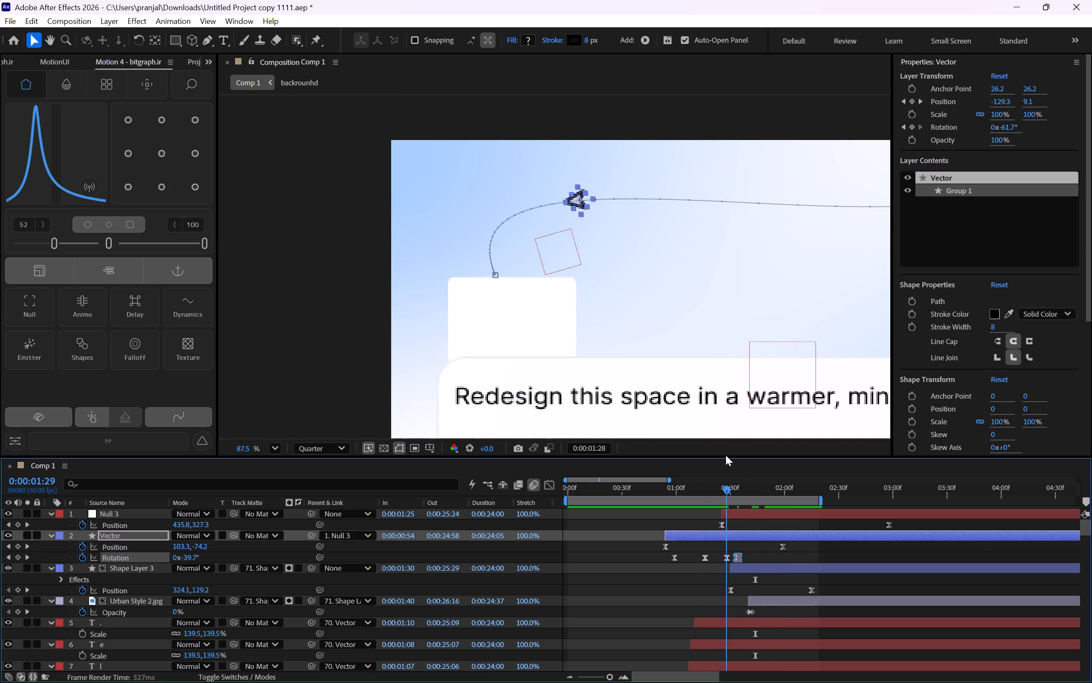
left_click_drag(726, 455, 733, 455)
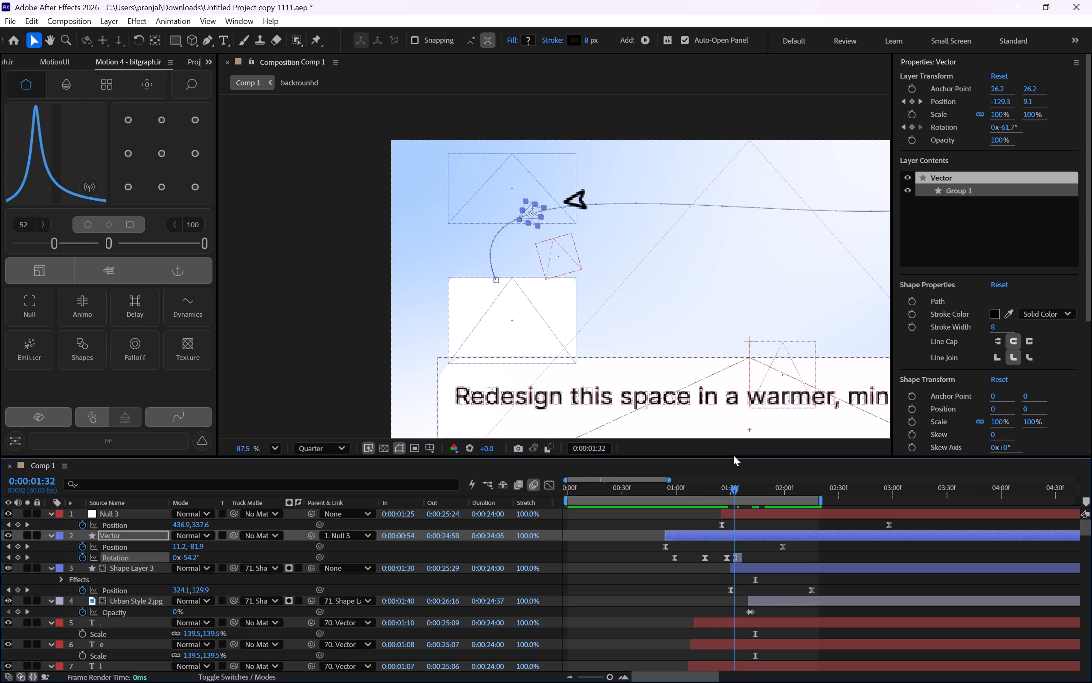
left_click_drag(733, 455, 742, 456)
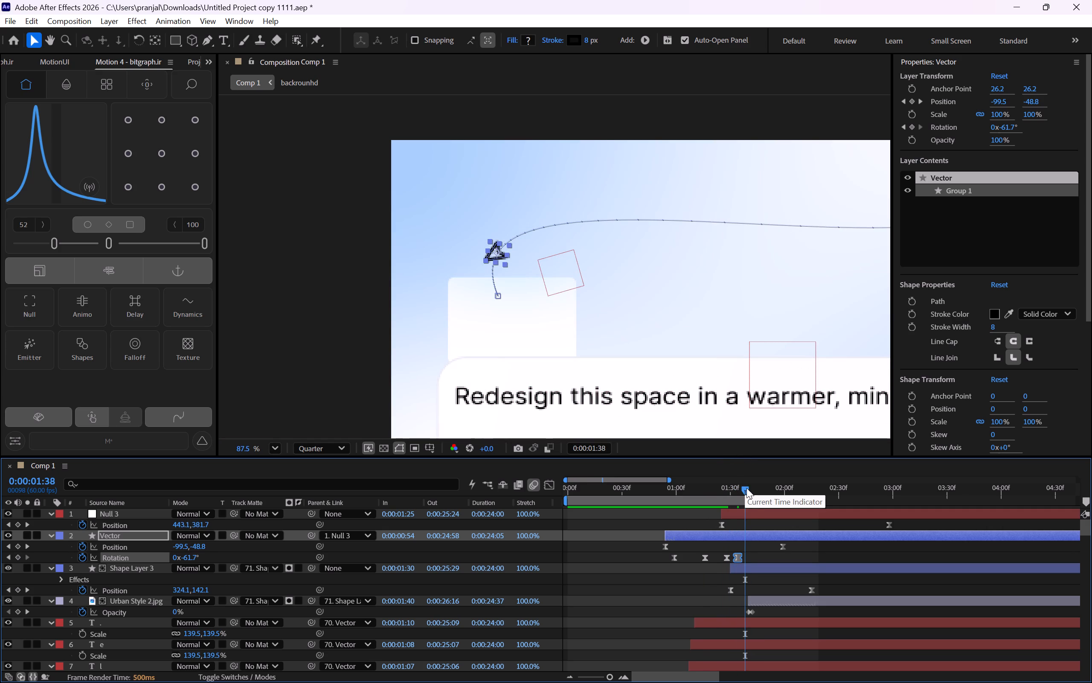
left_click(746, 488)
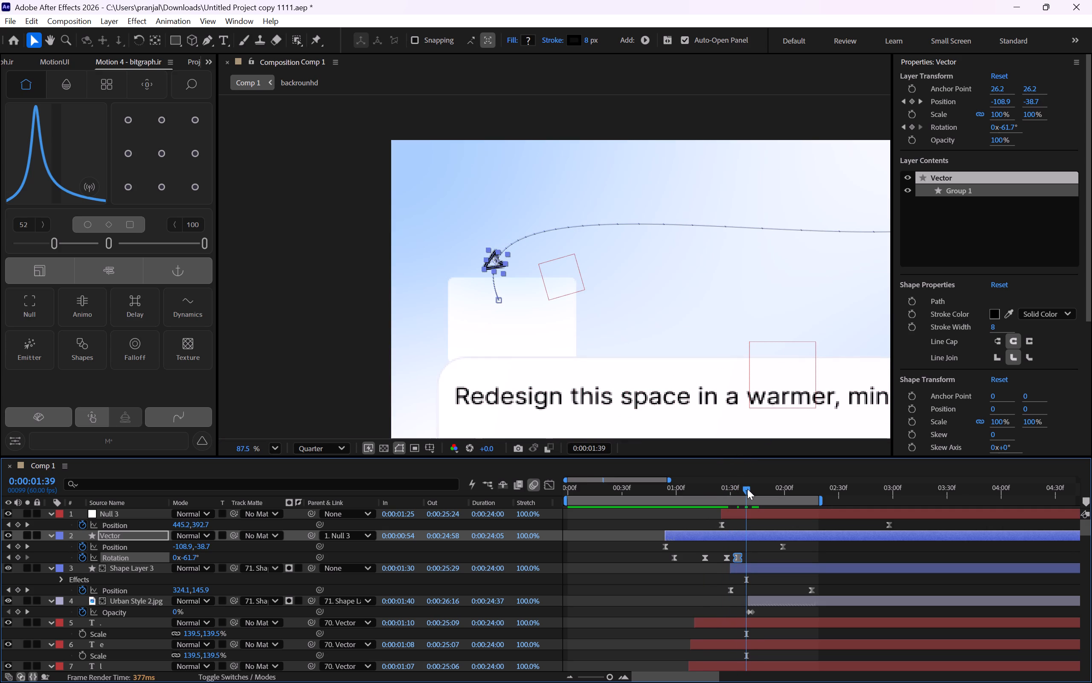
left_click_drag(191, 561, 206, 560)
left_click_drag(206, 560, 177, 555)
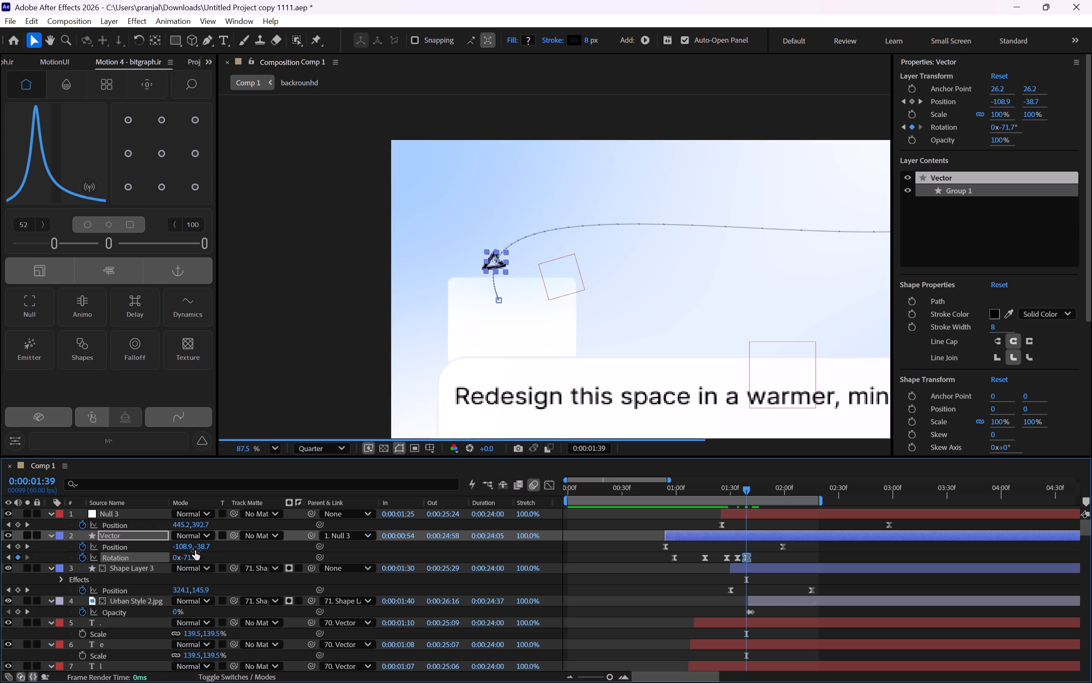
scroll(507, 244, "up", 12)
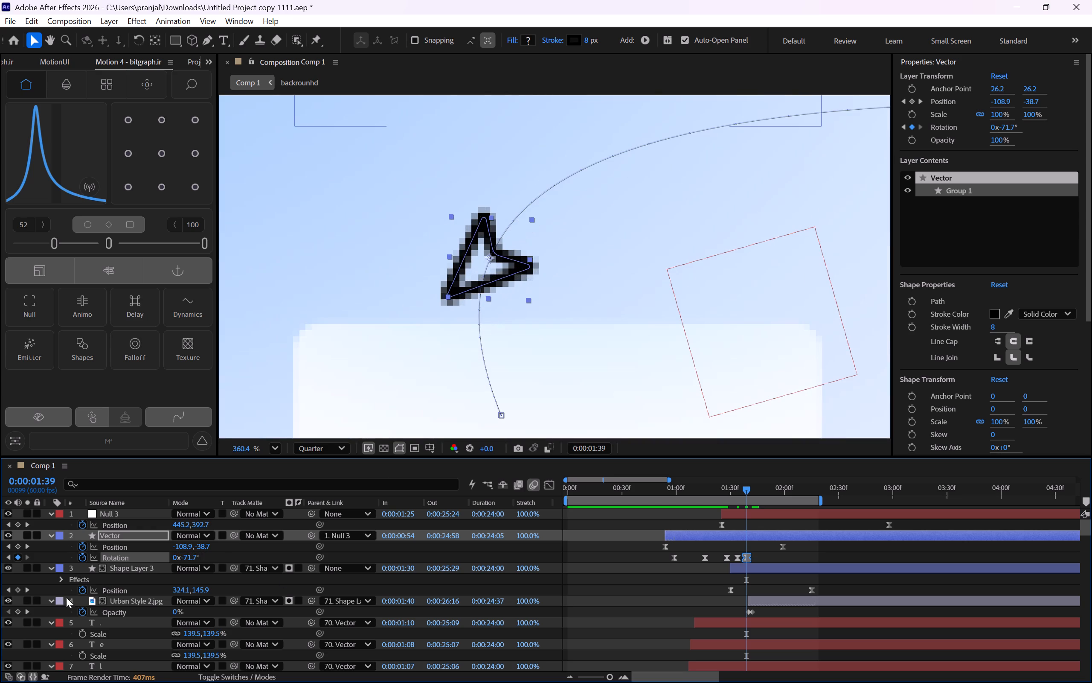
left_click_drag(189, 556, 171, 557)
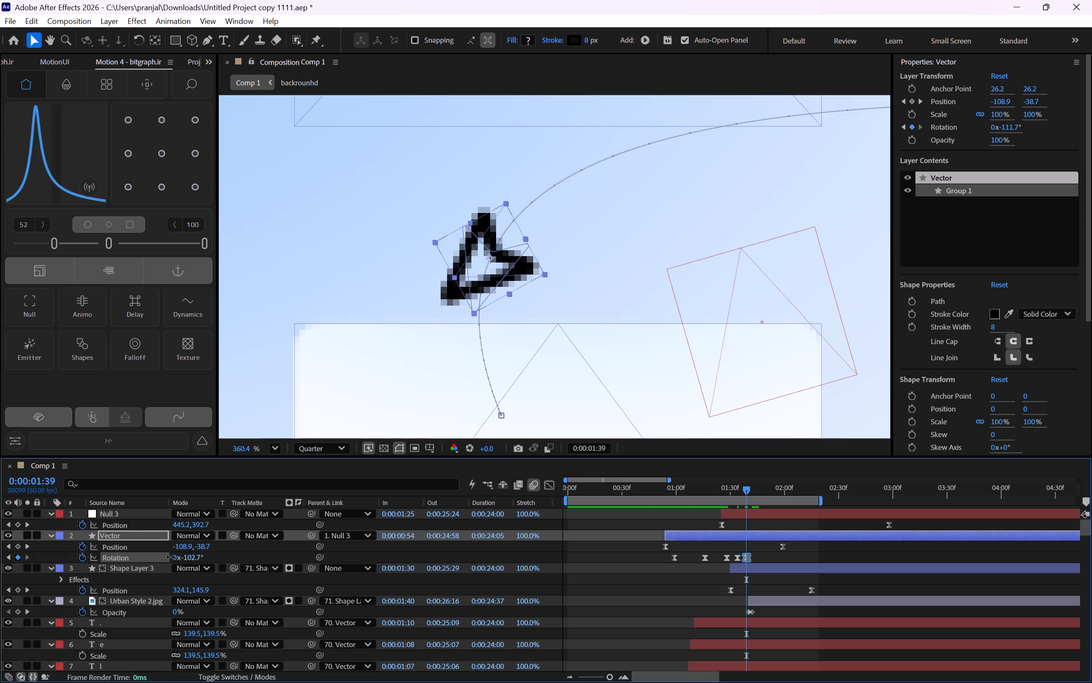
left_click_drag(171, 557, 173, 552)
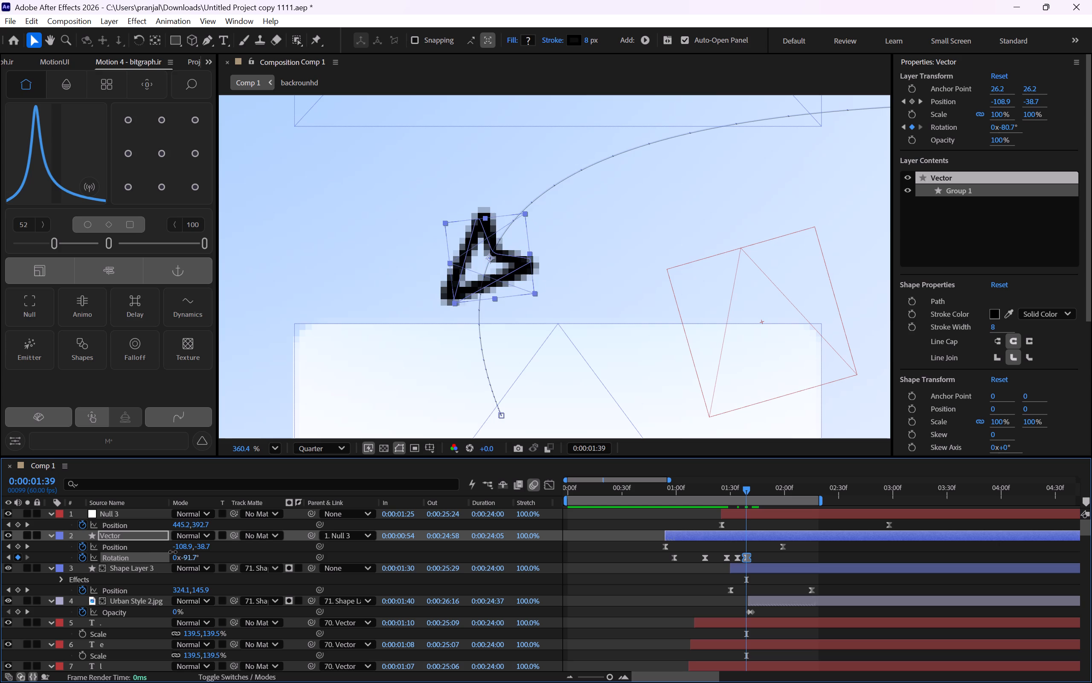
left_click_drag(173, 552, 161, 552)
Preview the animation from the start and replay it in short bursts up to the image reveal, checking the arrow's turn into the card.
scroll(697, 564, "down", 2)
scroll(362, 193, "down", 5)
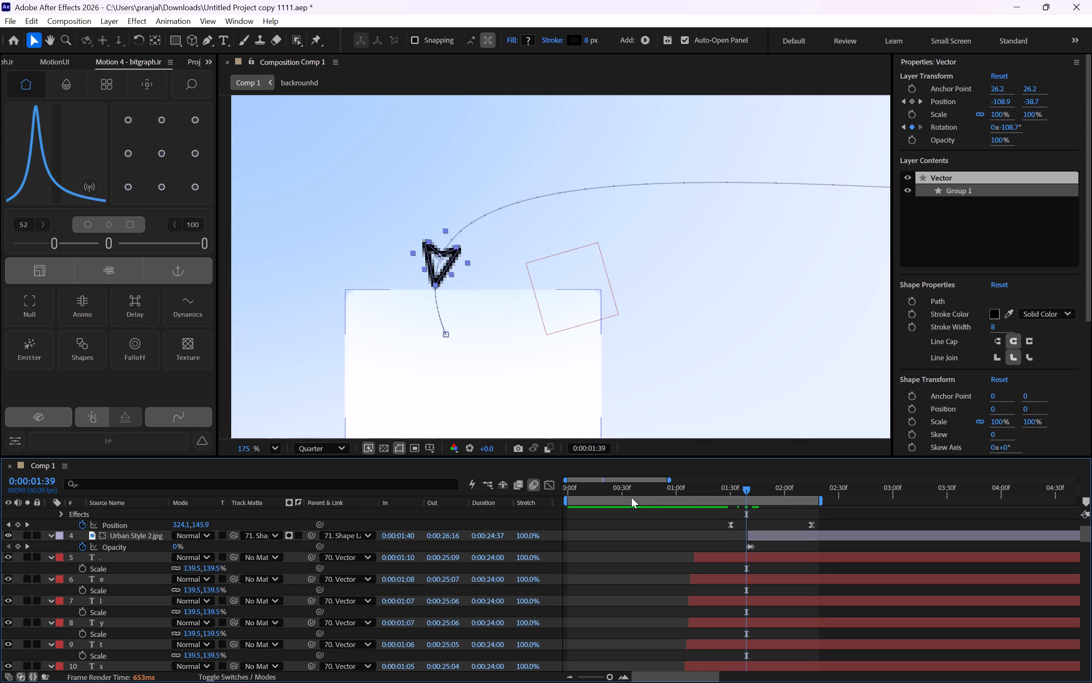
key("space")
key("space")
scroll(491, 343, "down", 7)
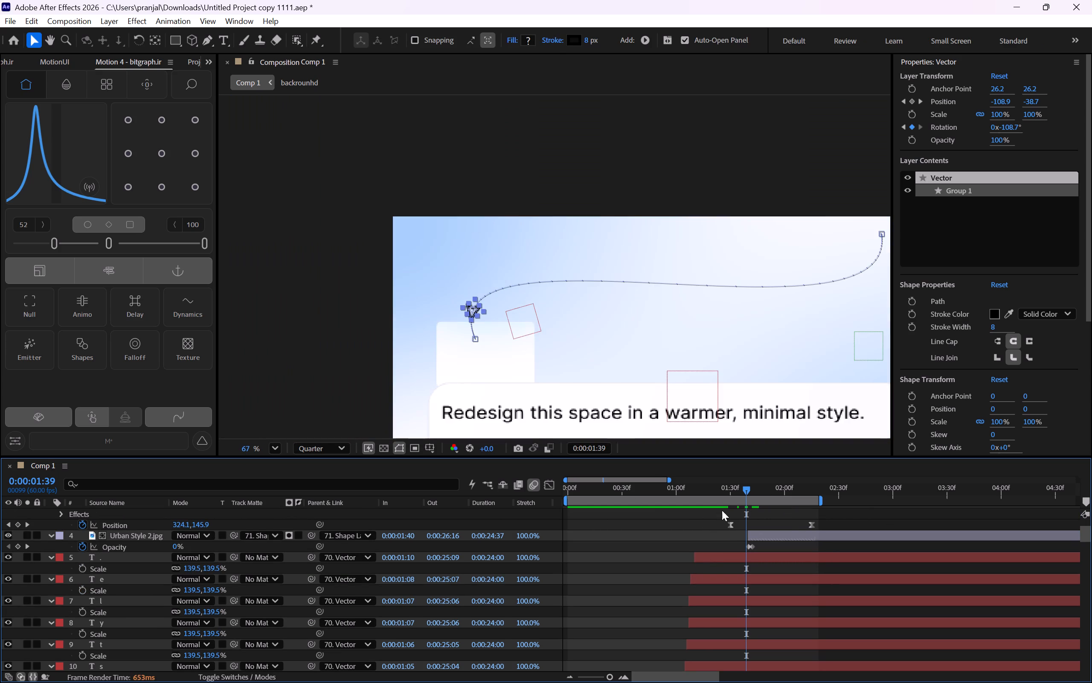
left_click_drag(710, 492, 330, 523)
key("space")
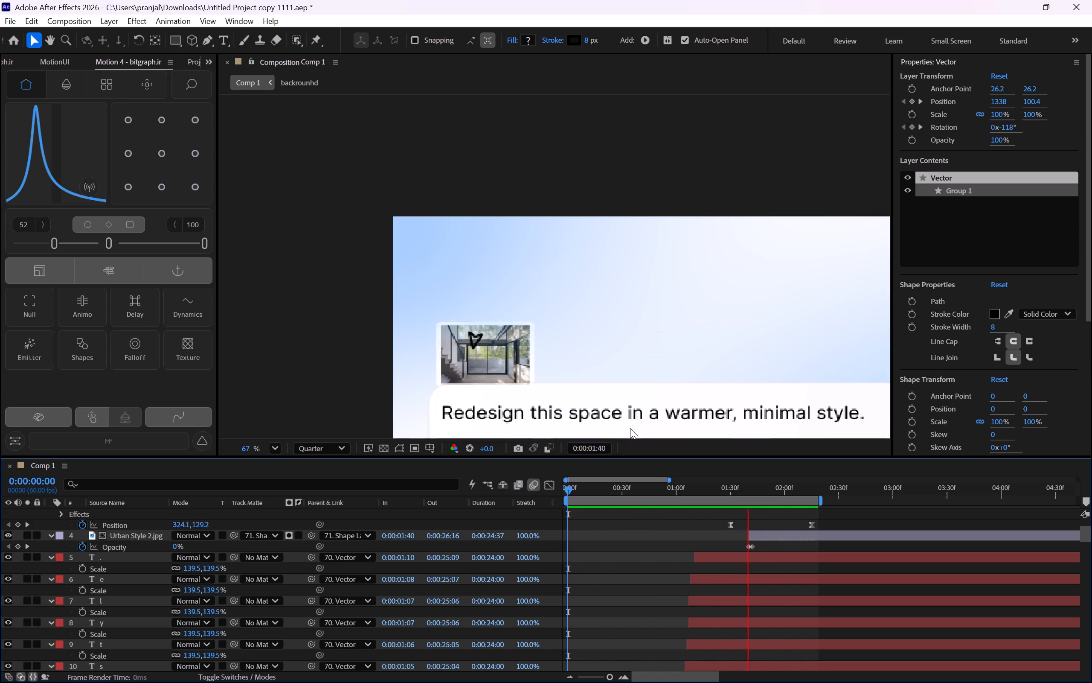
key("space")
key("space")
key("space")
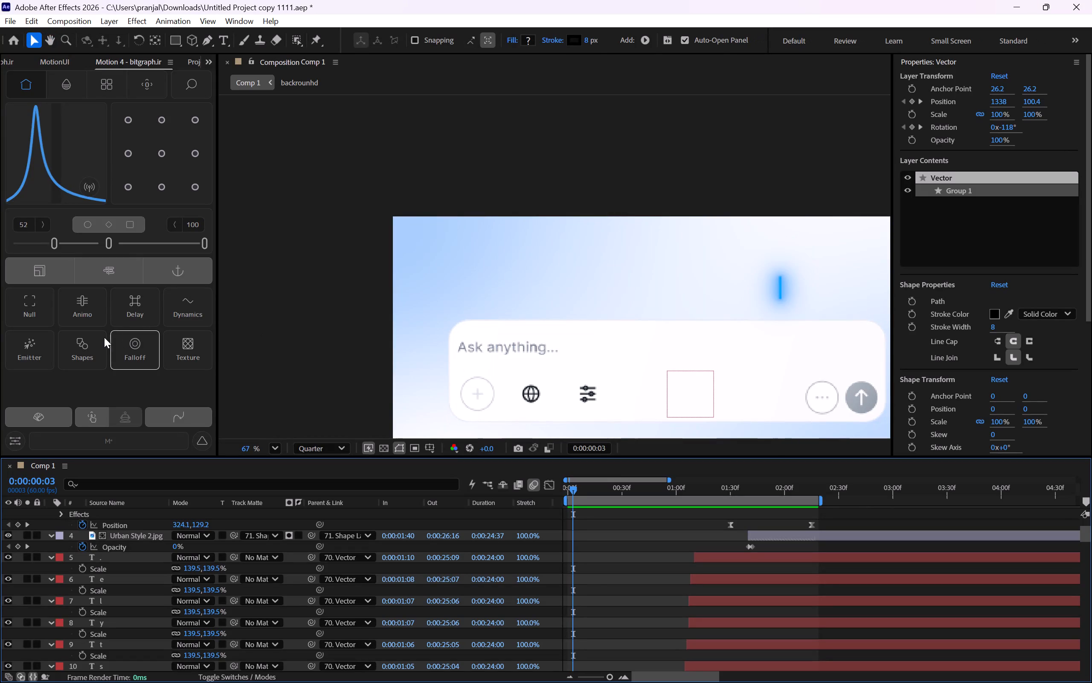
key("space")
key("space")
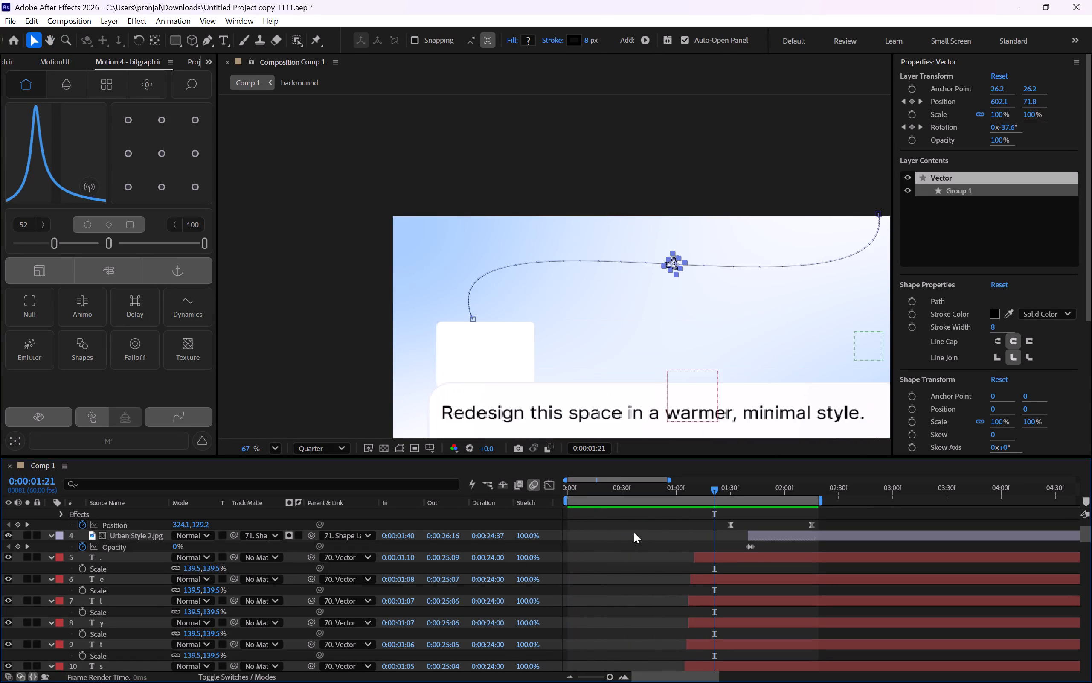
key("space")
key("space")
key("space")
key("space")
key("space")
key("space")
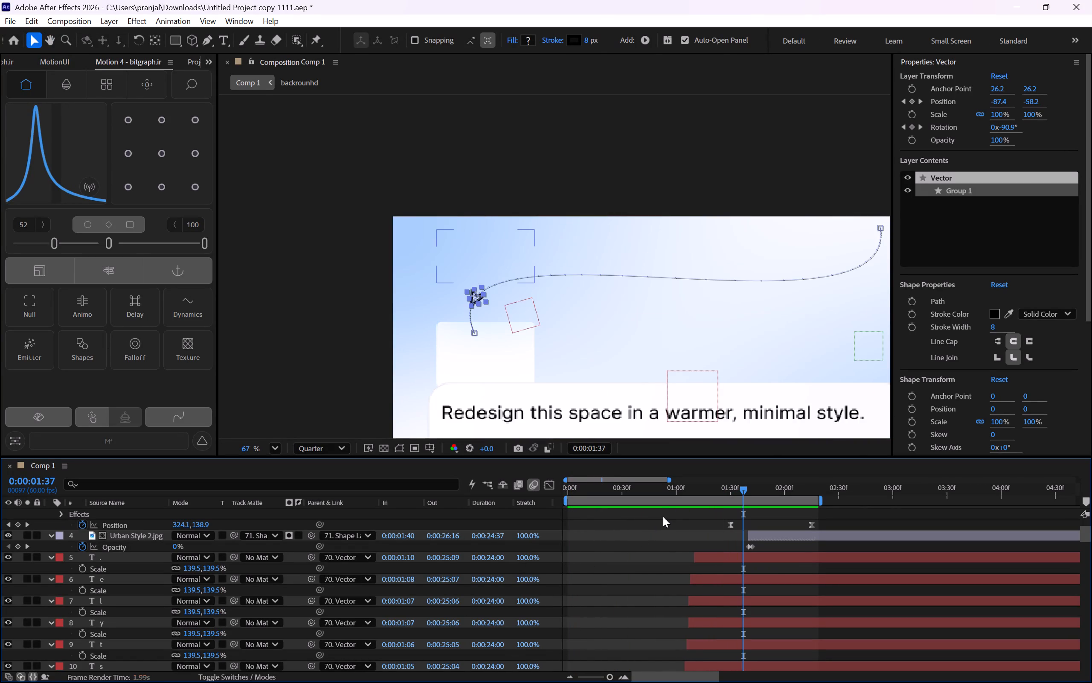
key("space")
key("space")
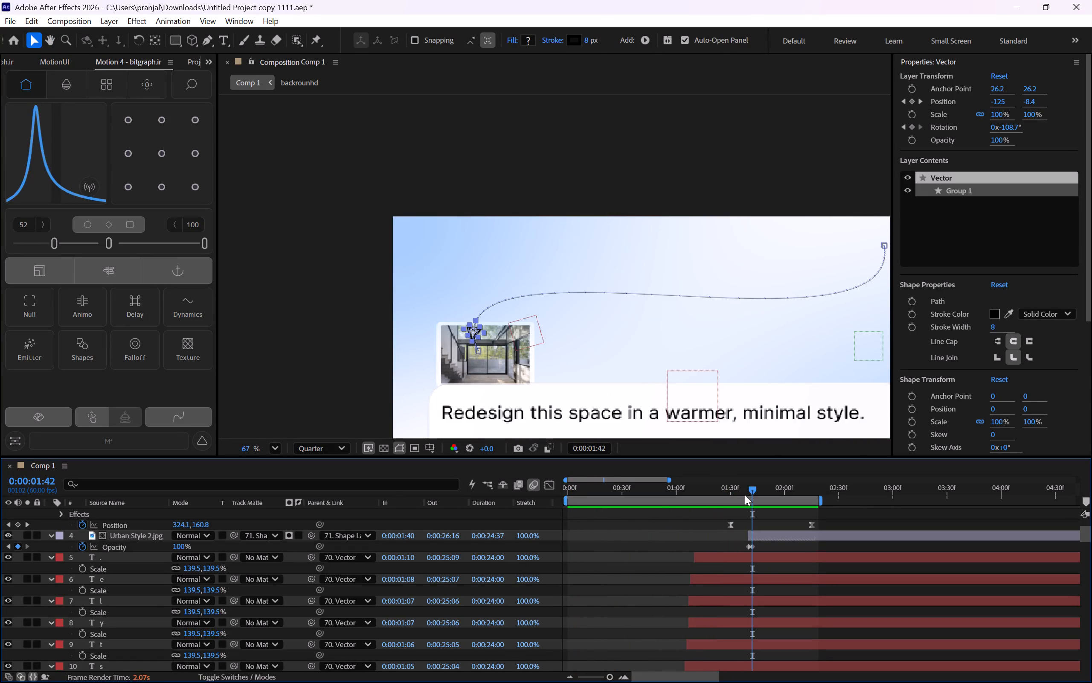
left_click_drag(745, 493, 745, 499)
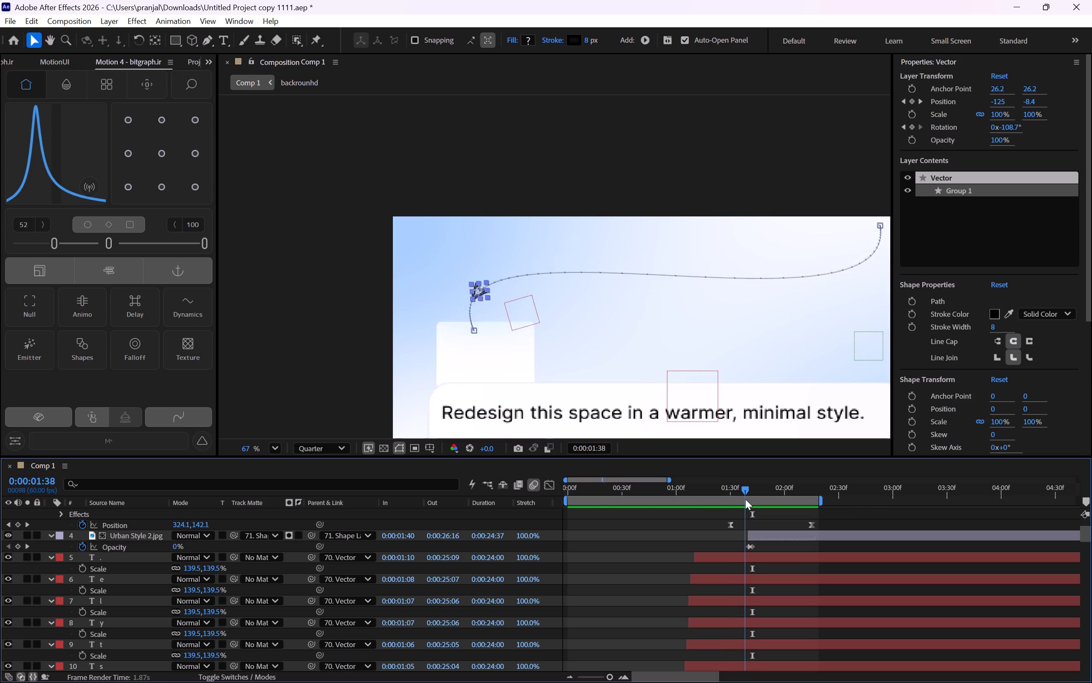
left_click_drag(745, 499, 747, 501)
Shift Shape Layer 3 earlier in time, with its Position keyframes, so it begins at 0:00:01:18.
scroll(720, 569, "down", 2)
scroll(722, 568, "up", 6)
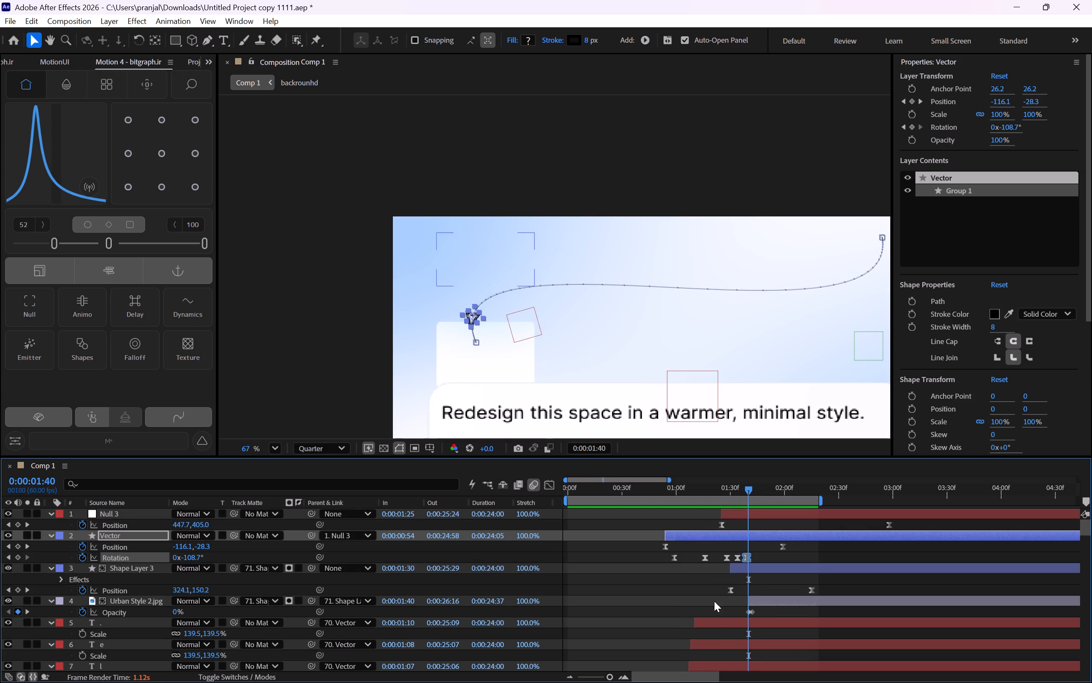
left_click(759, 605)
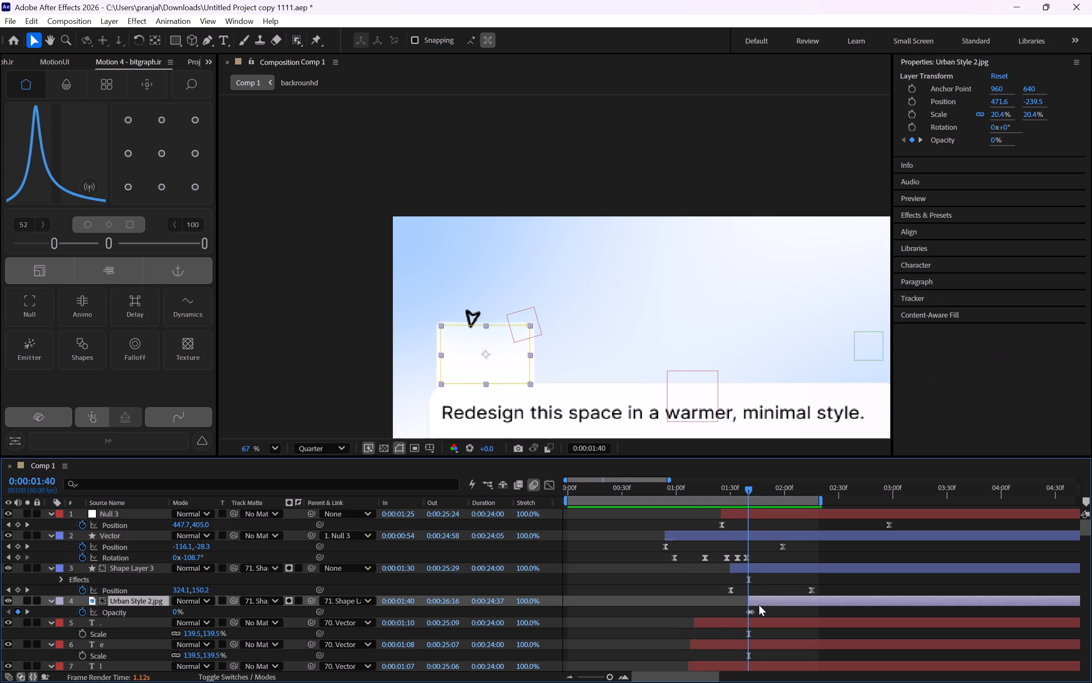
left_click(746, 568)
left_click_drag(735, 568, 736, 568)
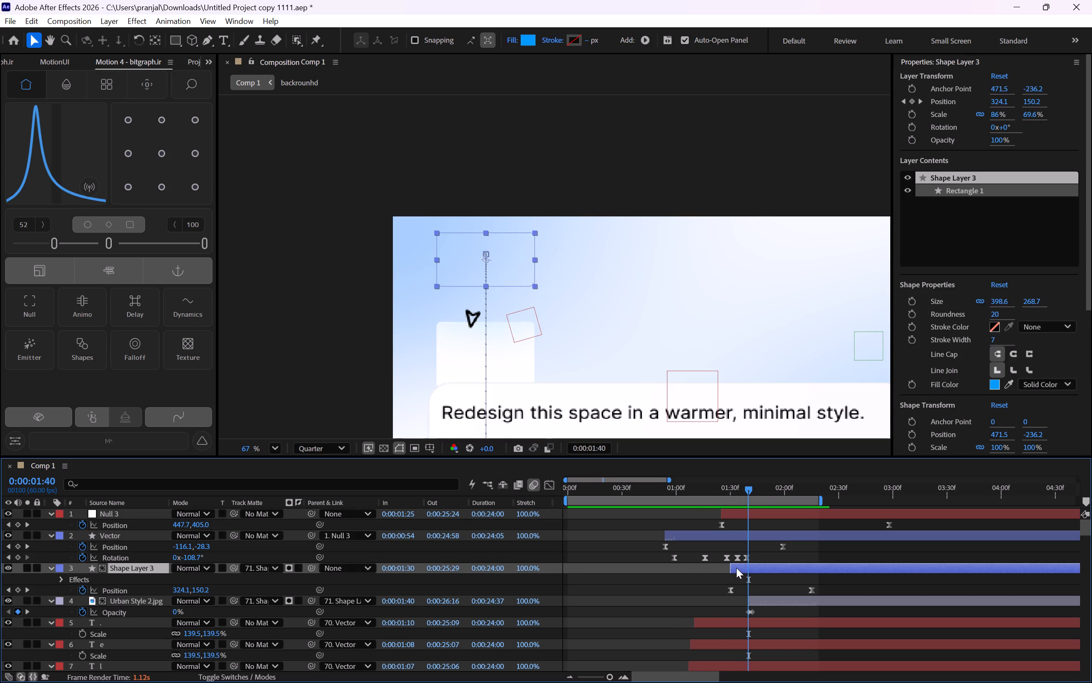
left_click_drag(736, 568, 741, 569)
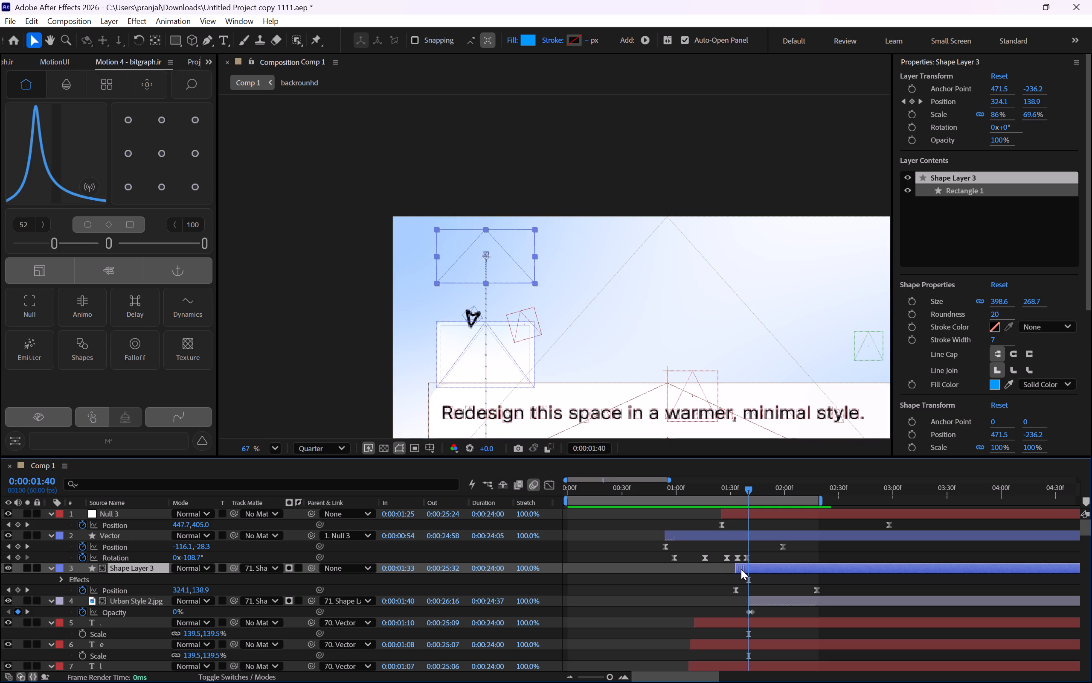
left_click_drag(741, 569, 713, 574)
left_click(726, 587)
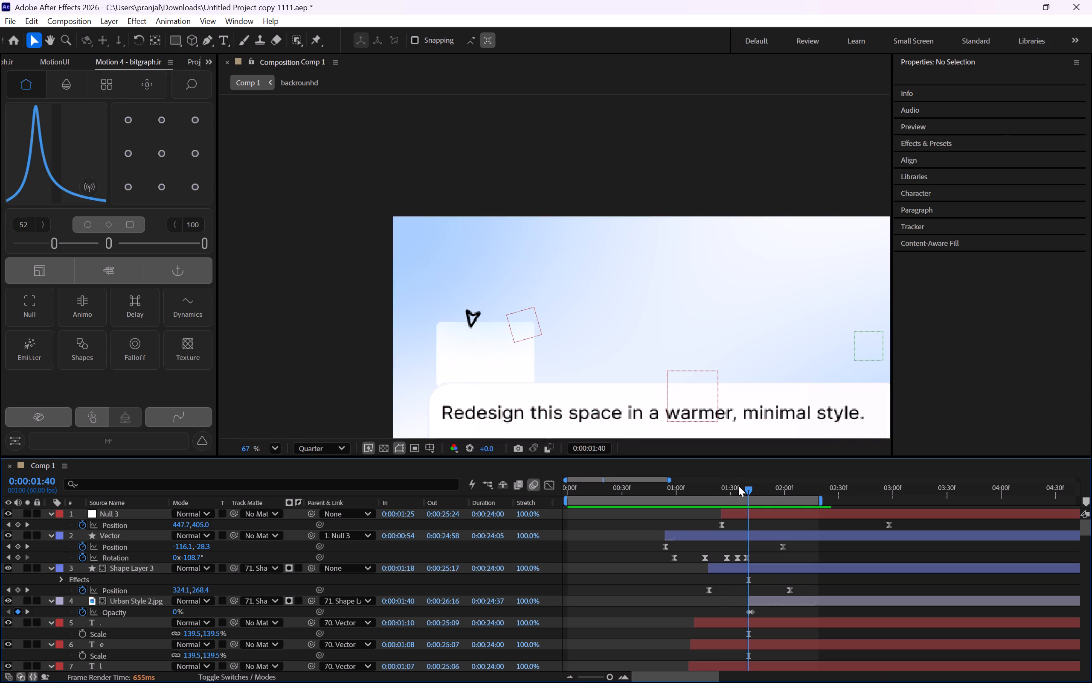
Preview from 0:00:00:39 in short bursts, checking the timing of the blue tint passing over the image card against the arrow.
left_click_drag(736, 486, 637, 501)
key("space")
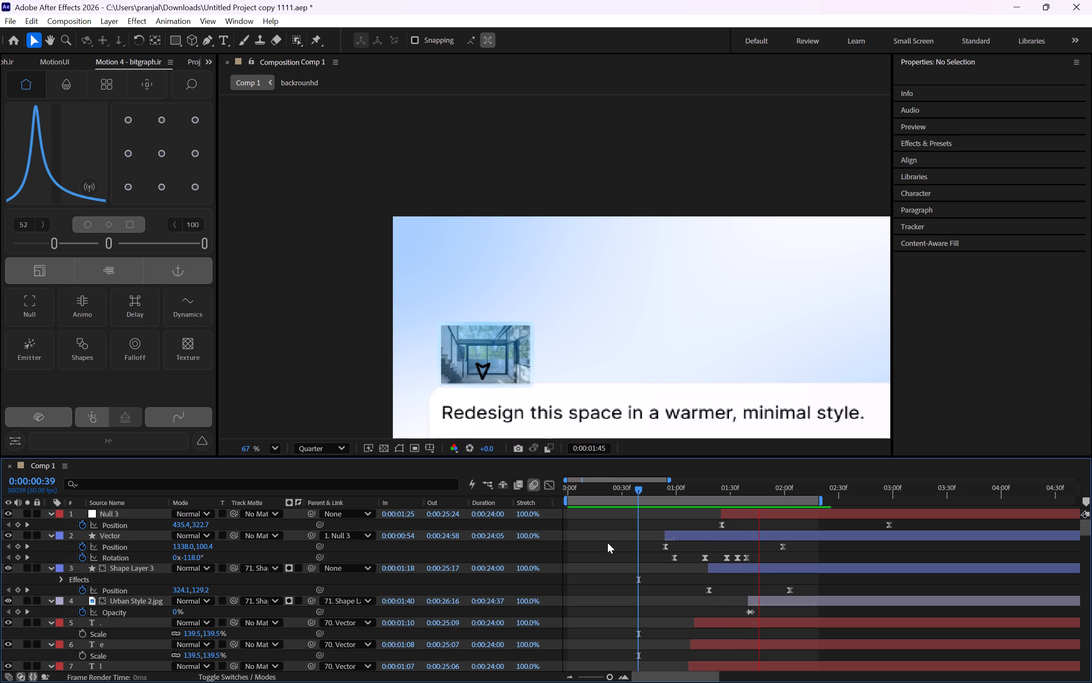
key("space")
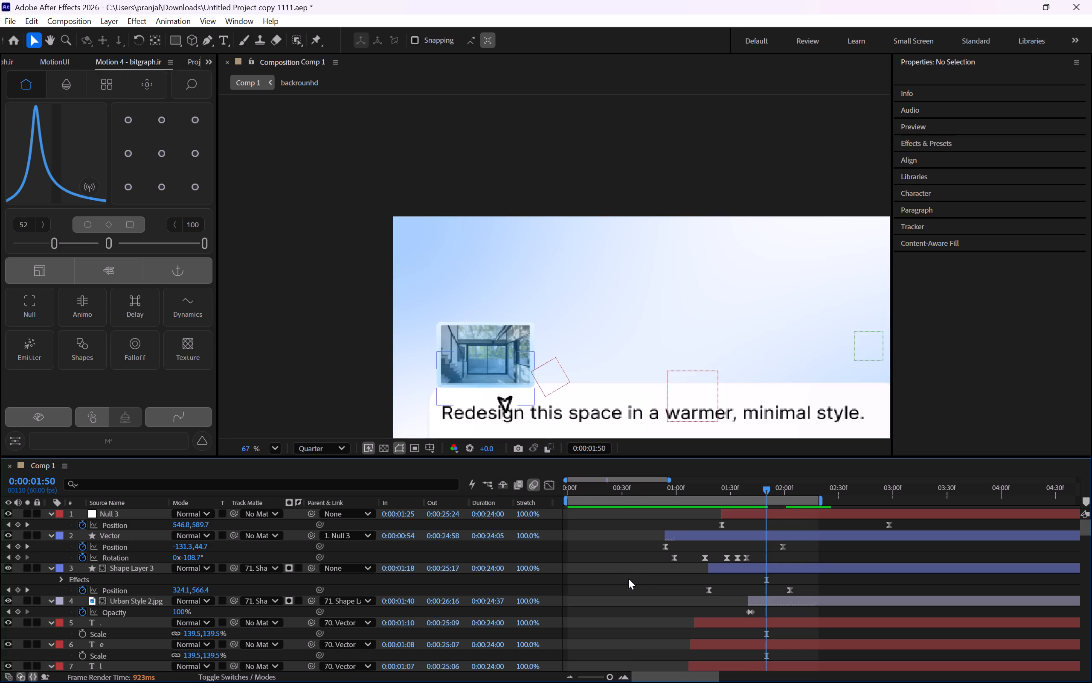
key("space")
key("space")
key("space")
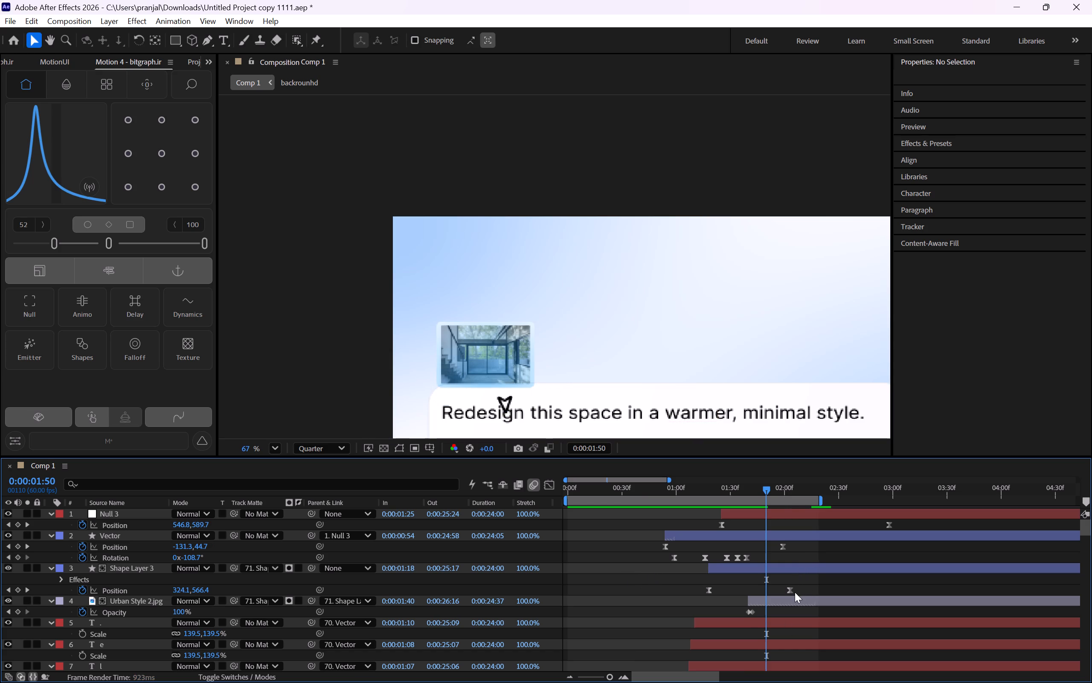
key("space")
key("space")
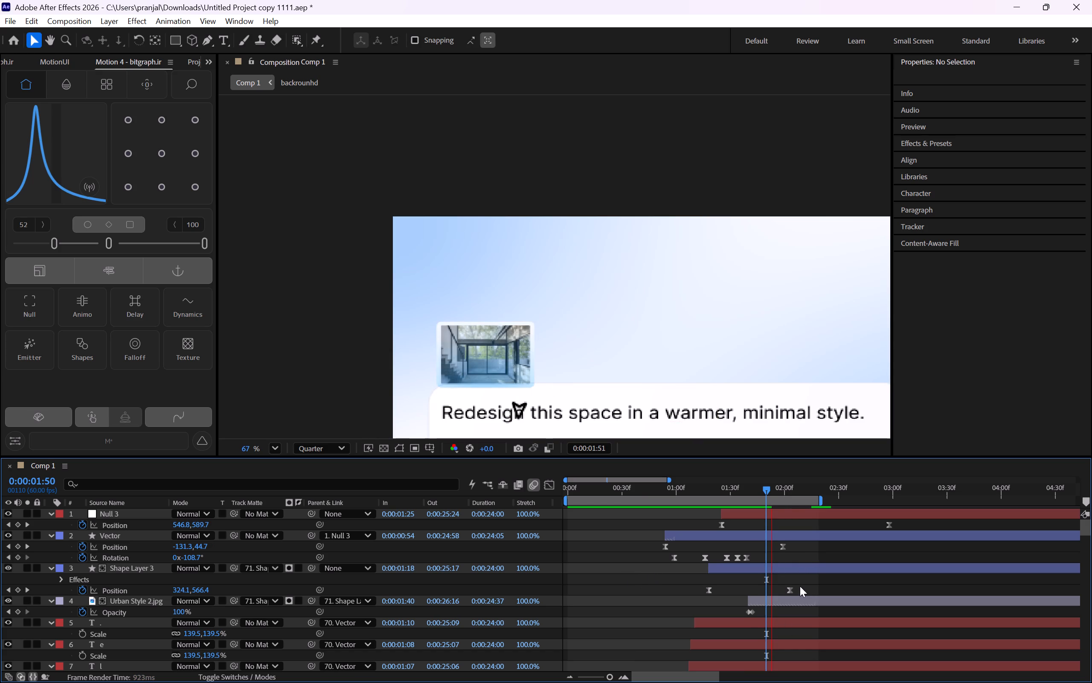
key("space")
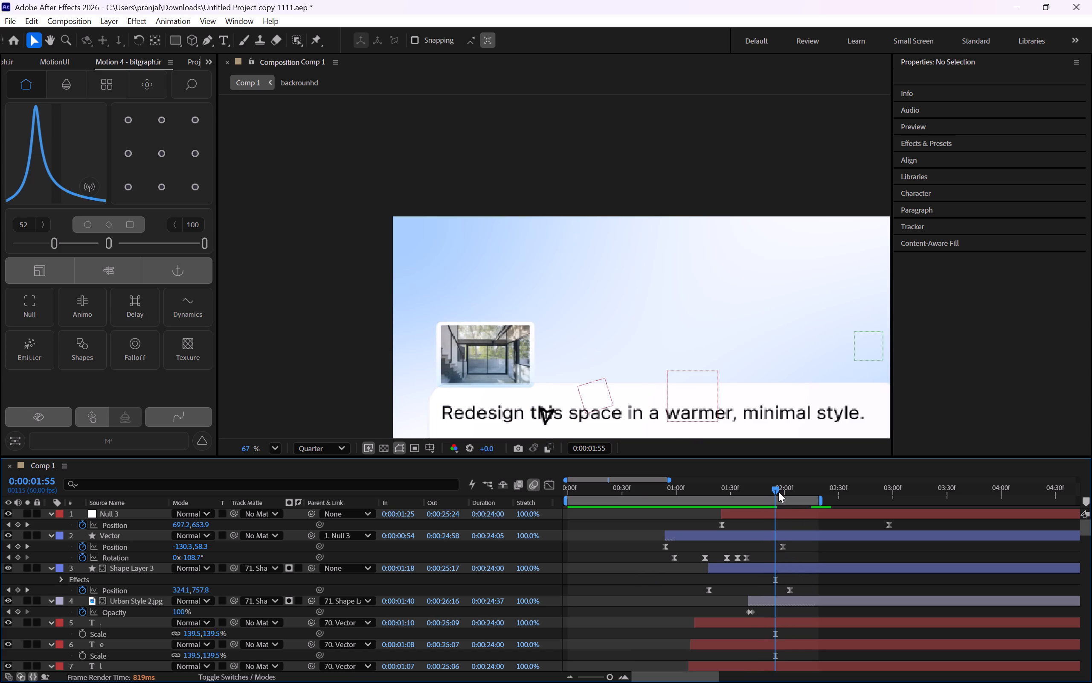
Move Shape Layer 3's second Position keyframe to 0:00:01:52 so the shape finishes its downward sweep sooner.
left_click_drag(778, 491, 773, 493)
left_click(802, 589)
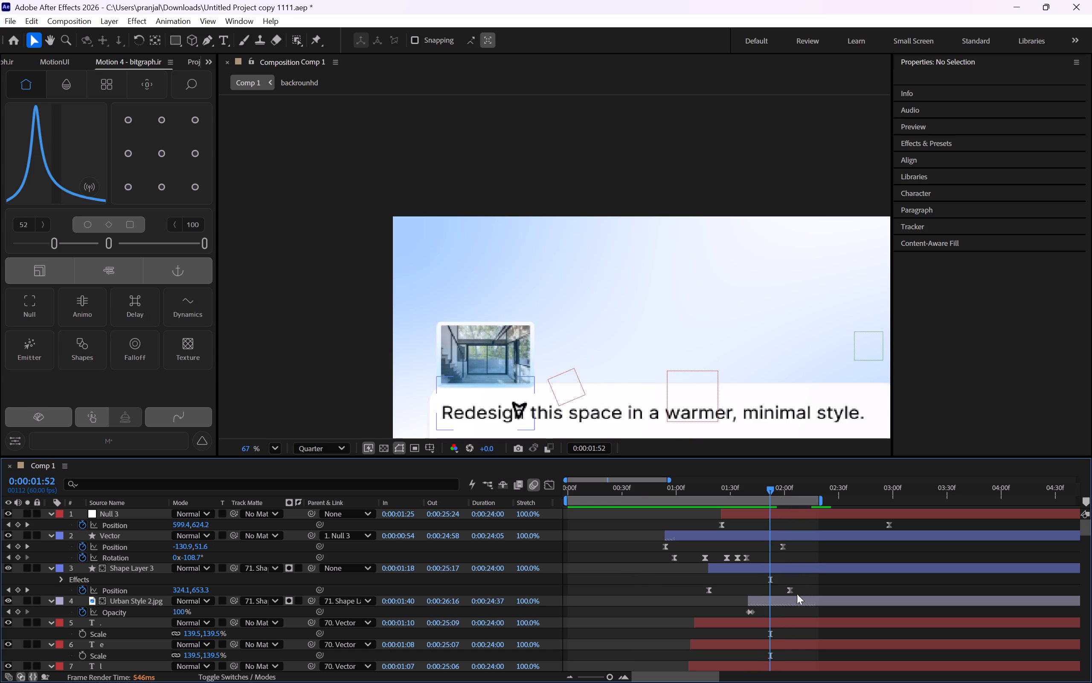
left_click_drag(800, 568, 782, 589)
key("ctrl+z")
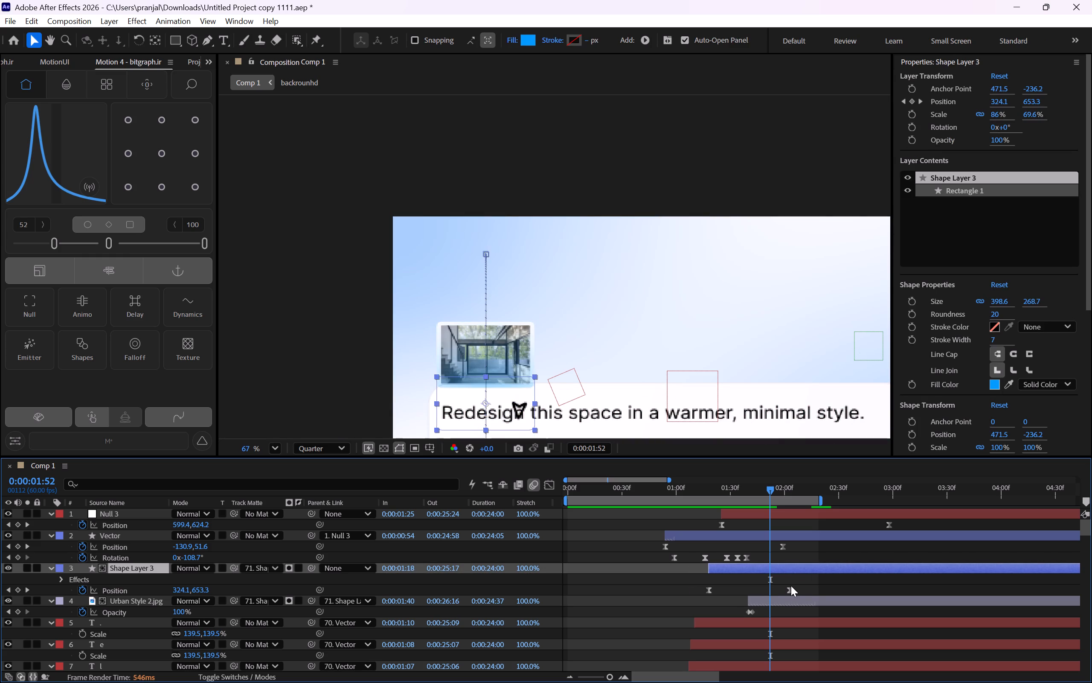
left_click_drag(794, 584, 788, 601)
left_click_drag(790, 590, 778, 591)
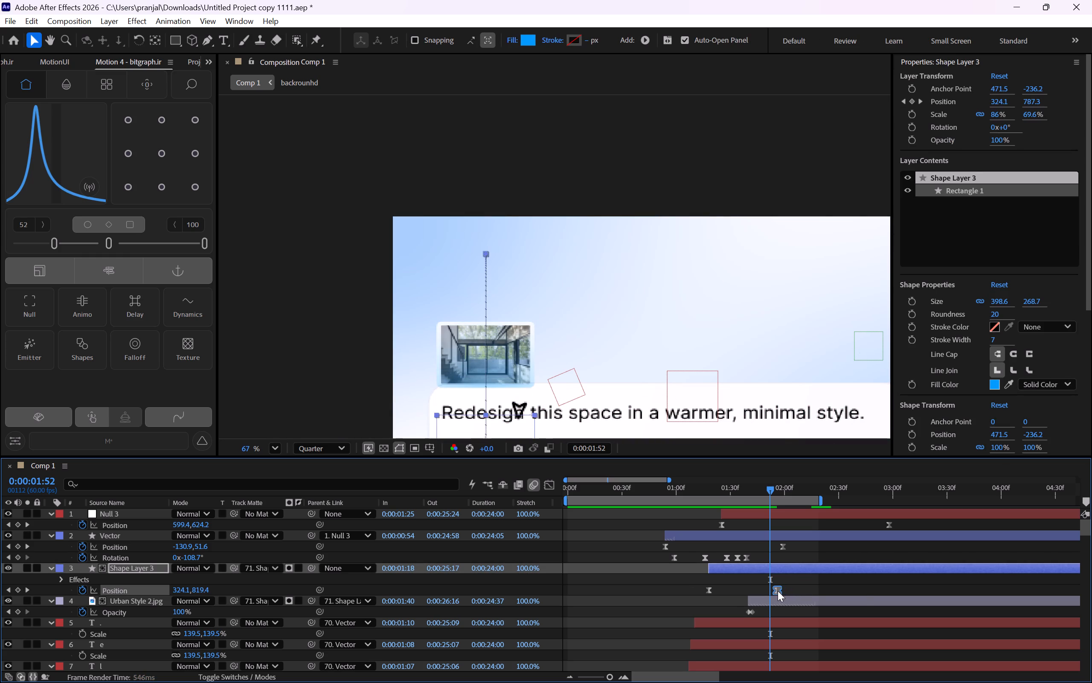
left_click_drag(778, 591, 770, 590)
left_click(784, 588)
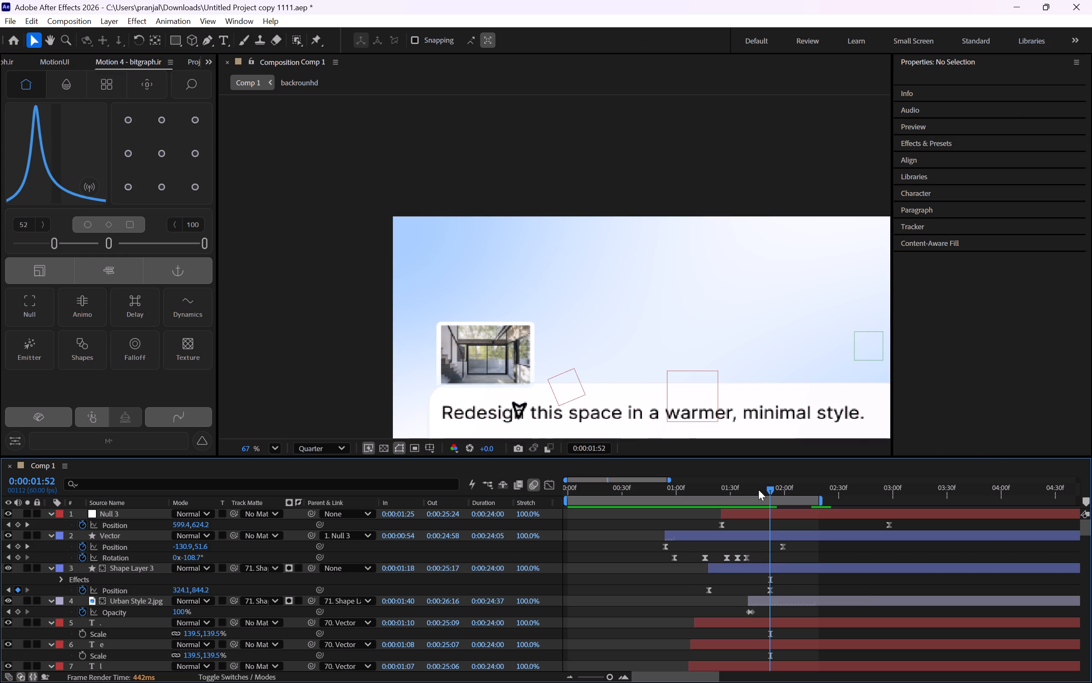
Preview from 0:00:01:13 and again from the start, checking the blue sweep and arrow timing over the image card.
left_click_drag(755, 489, 700, 508)
key("space")
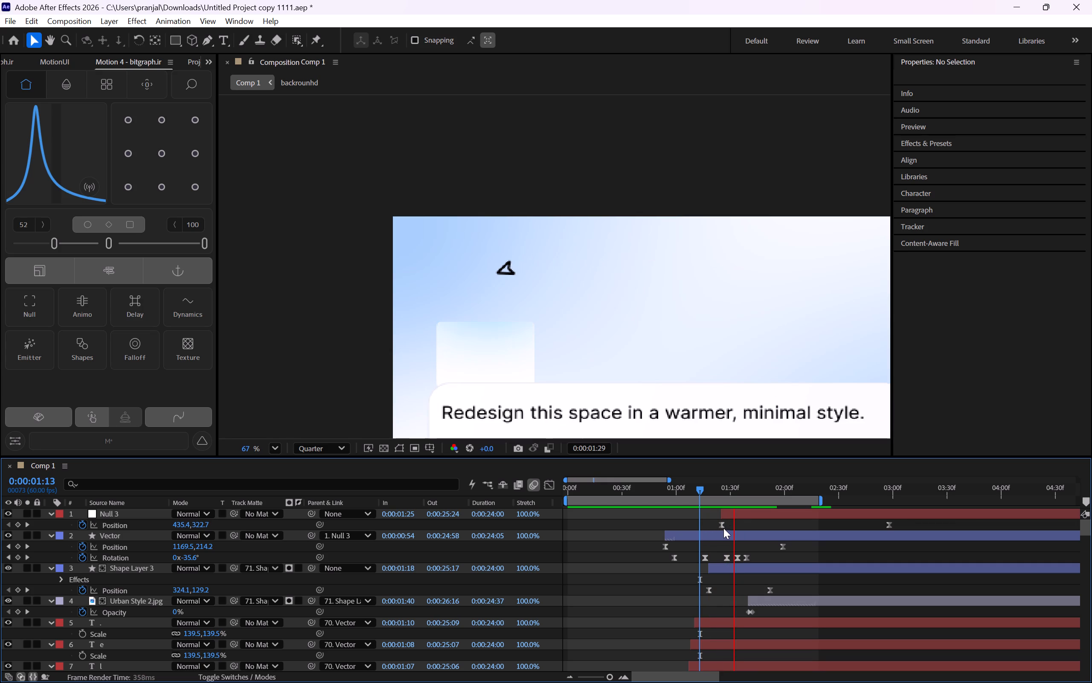
left_click_drag(718, 492, 487, 531)
key("space")
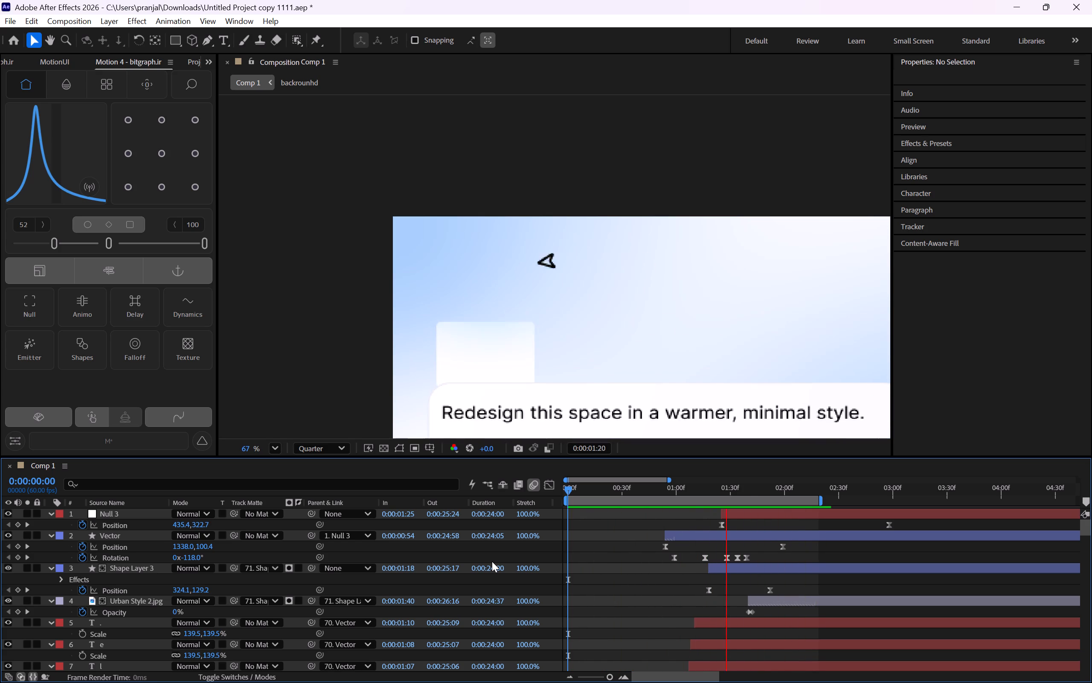
key("space")
key("space")
key("space")
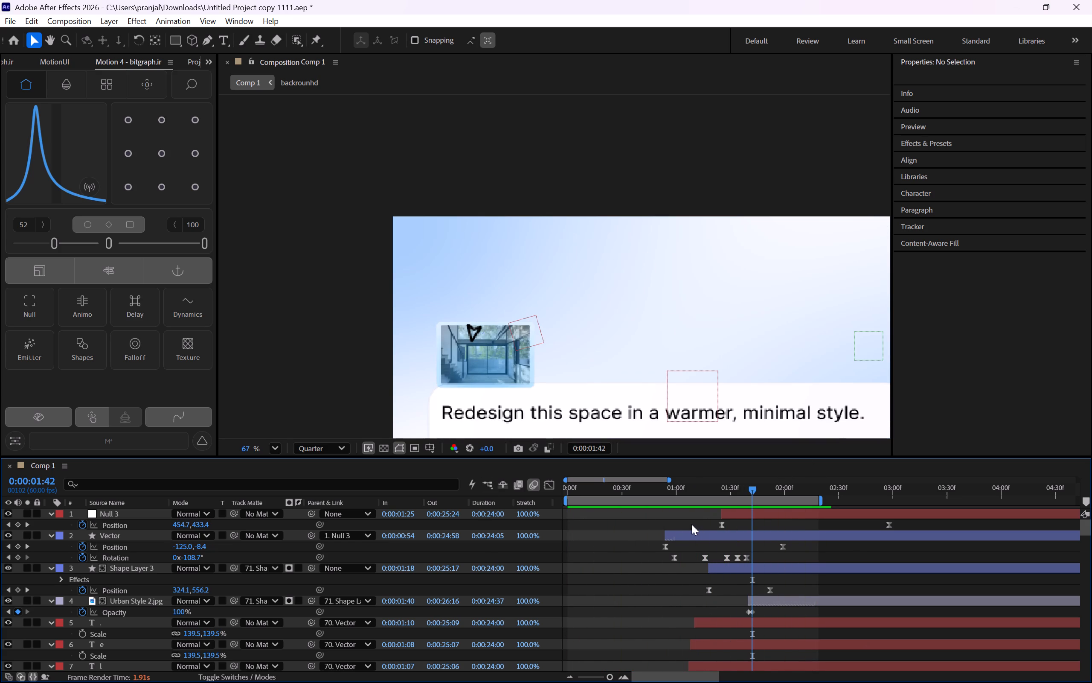
Set Null 3's first Rotation keyframe, at 0:00:01:43, to -42° so the arrow follows the path off the image card.
left_click(752, 511)
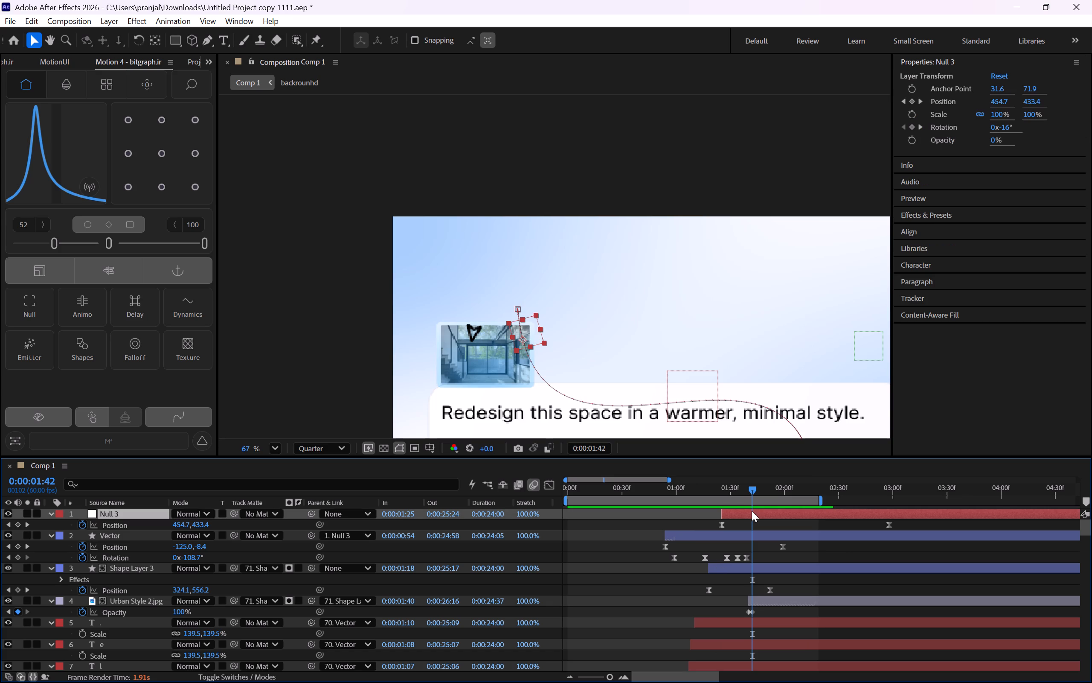
key("r")
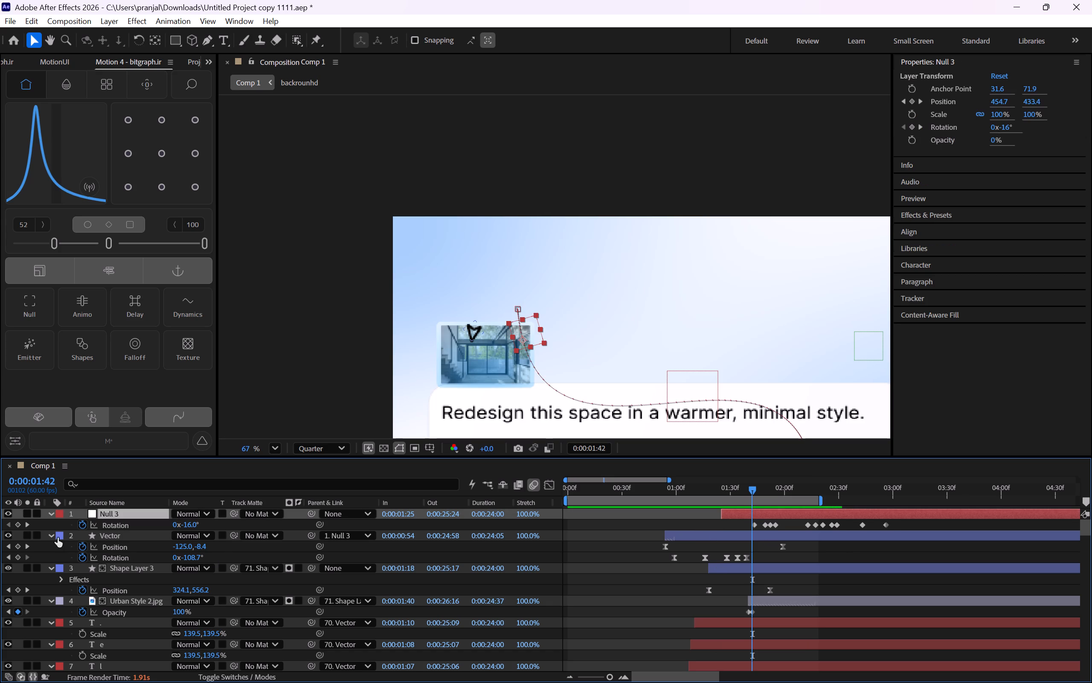
left_click(26, 523)
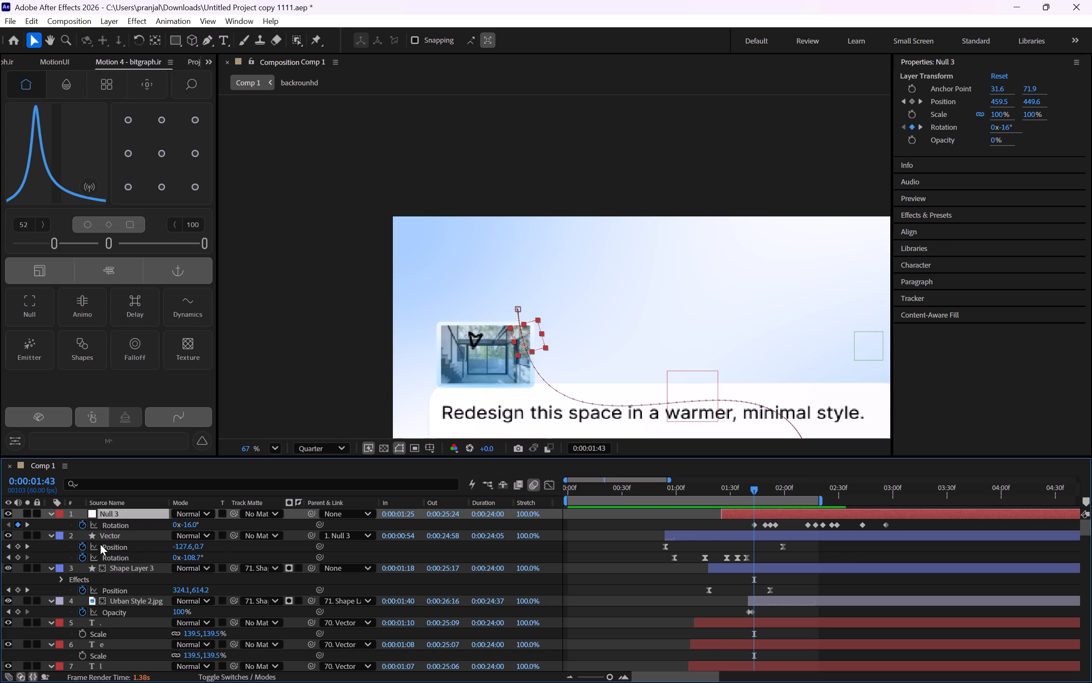
scroll(509, 320, "up", 5)
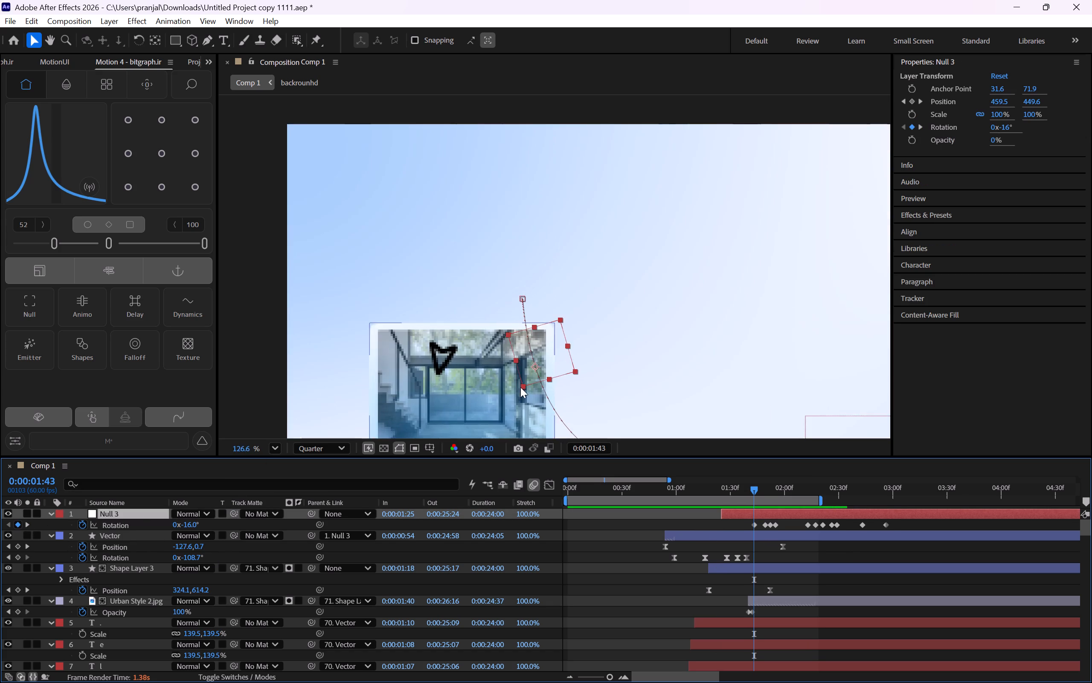
scroll(520, 387, "up", 3)
scroll(468, 403, "up", 3)
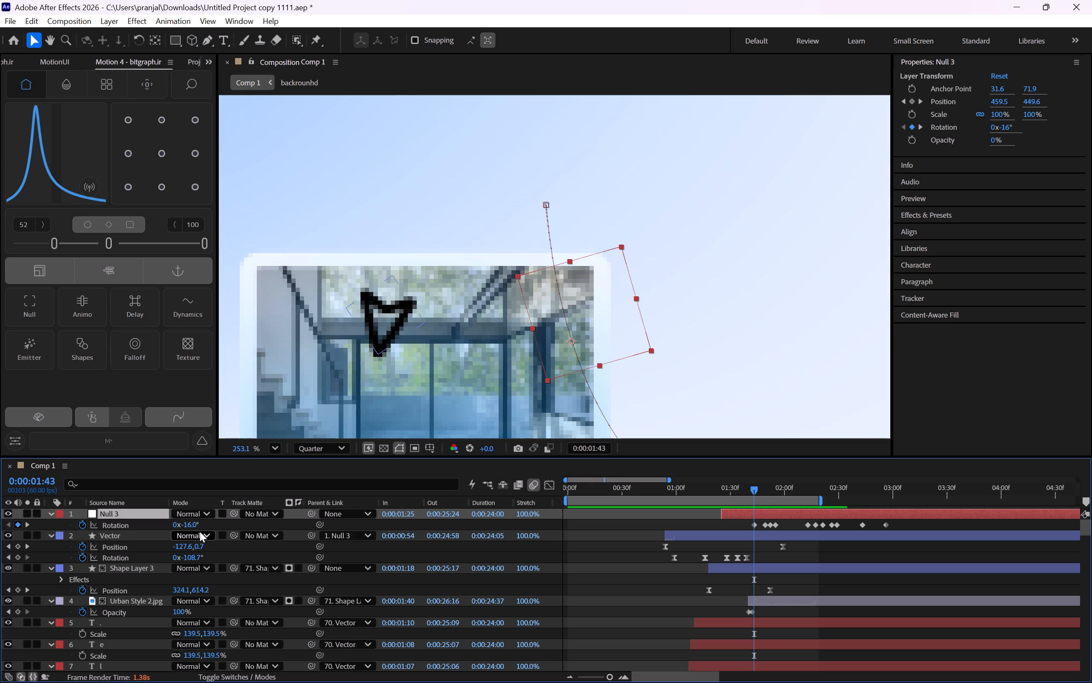
left_click_drag(188, 521, 182, 523)
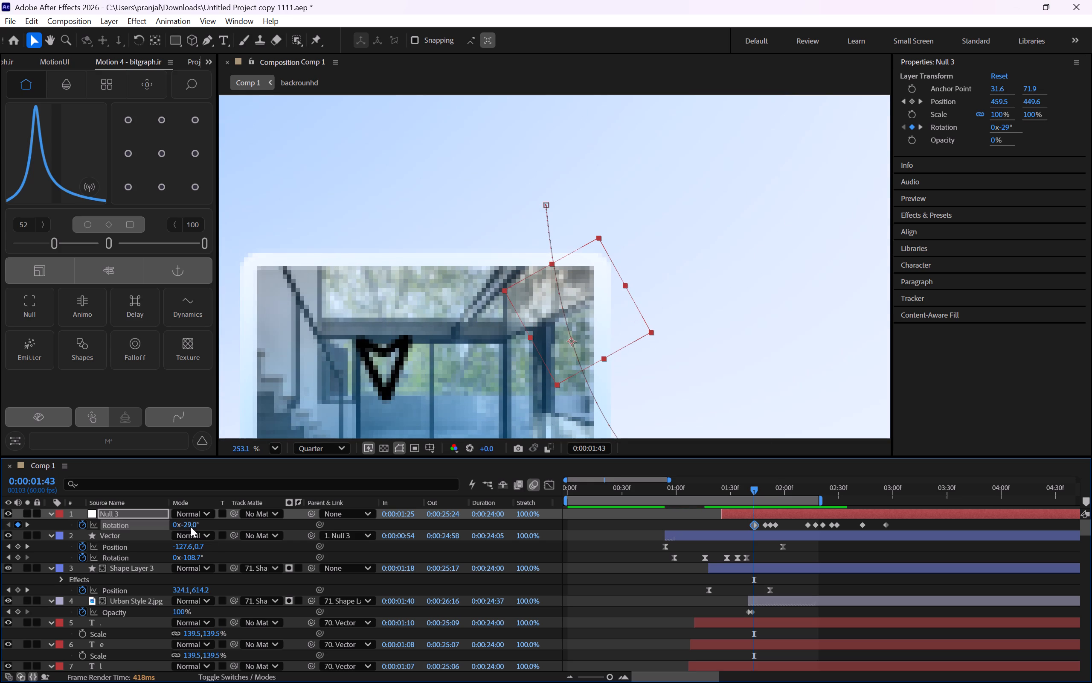
left_click_drag(191, 527, 184, 528)
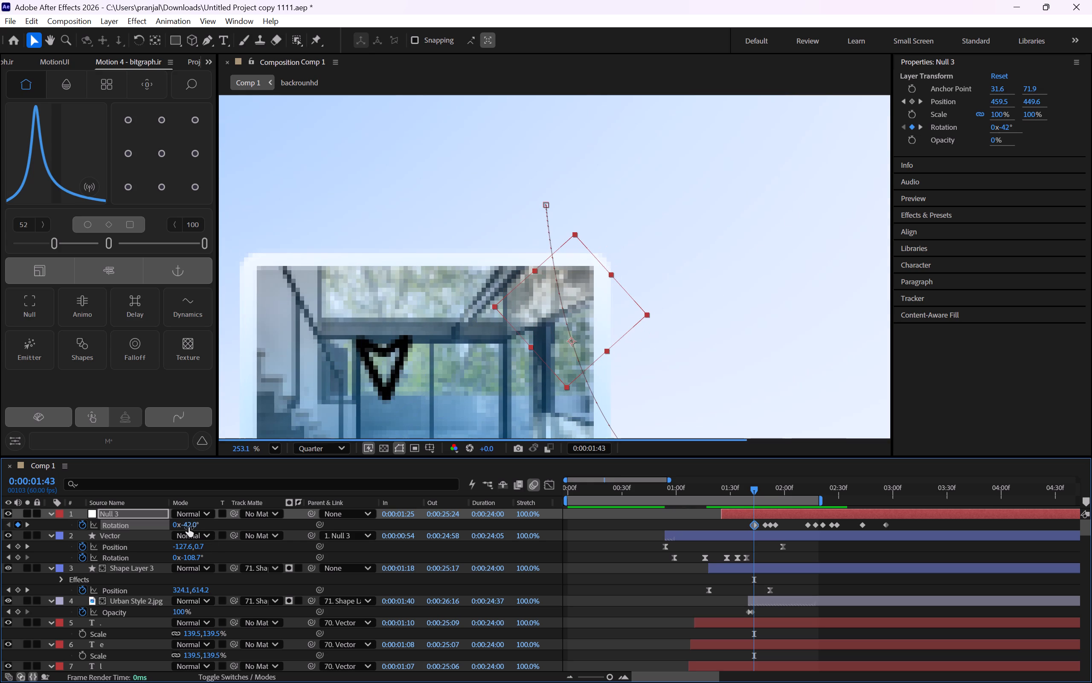
scroll(386, 325, "down", 8)
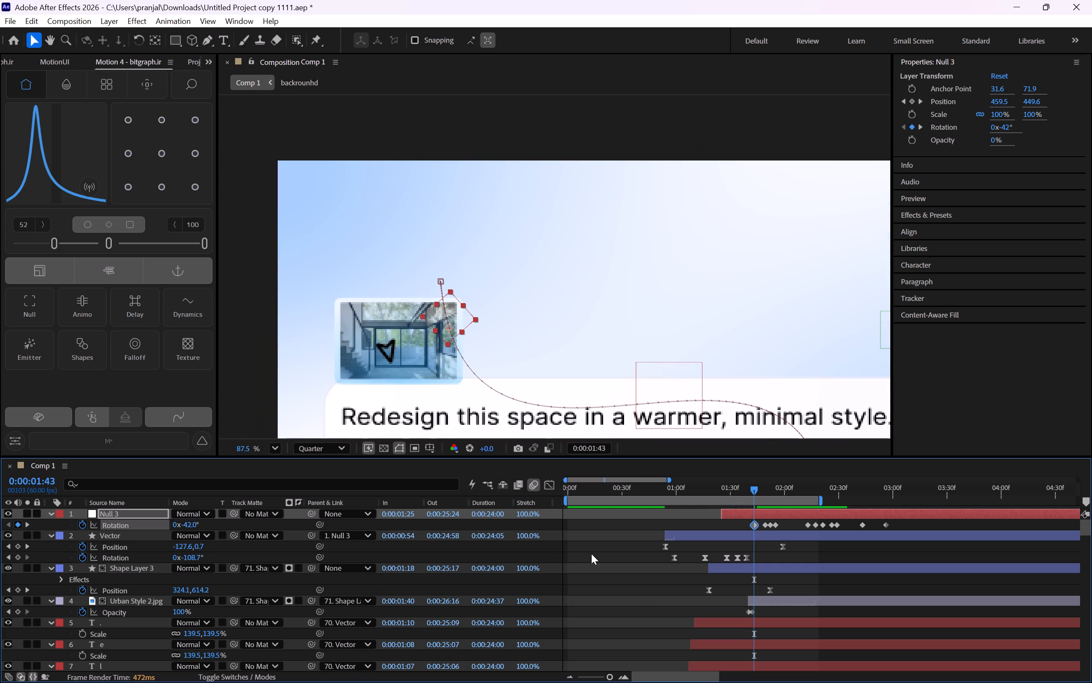
Set Null 3's Rotation keyframe at 0:00:01:49 to -96°.
left_click(31, 524)
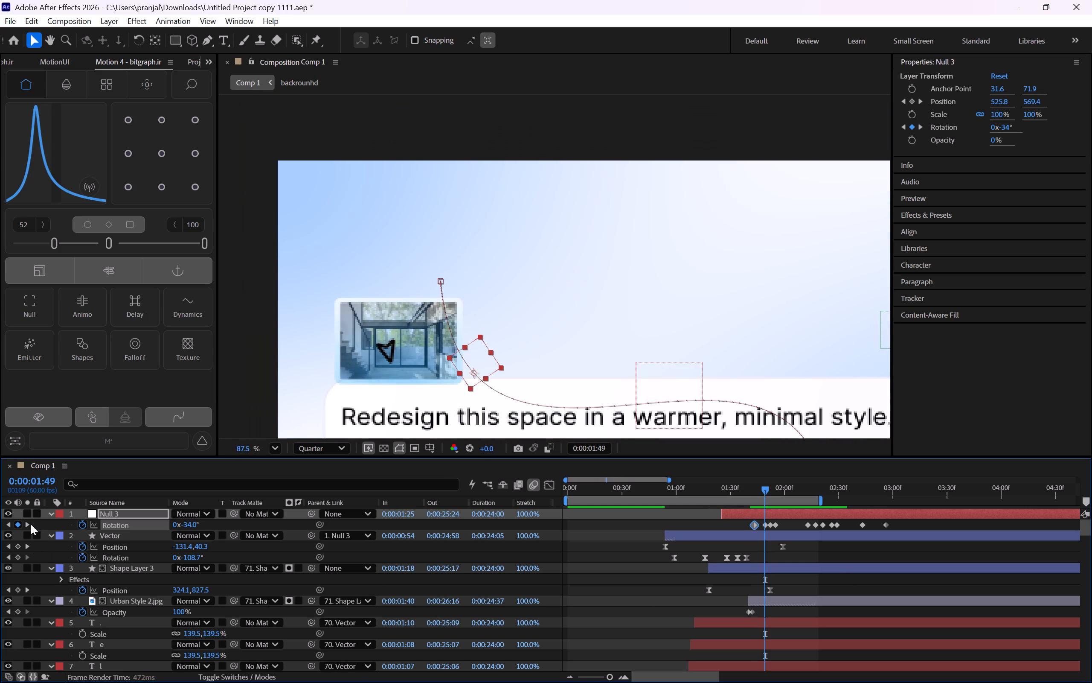
left_click_drag(193, 525, 182, 524)
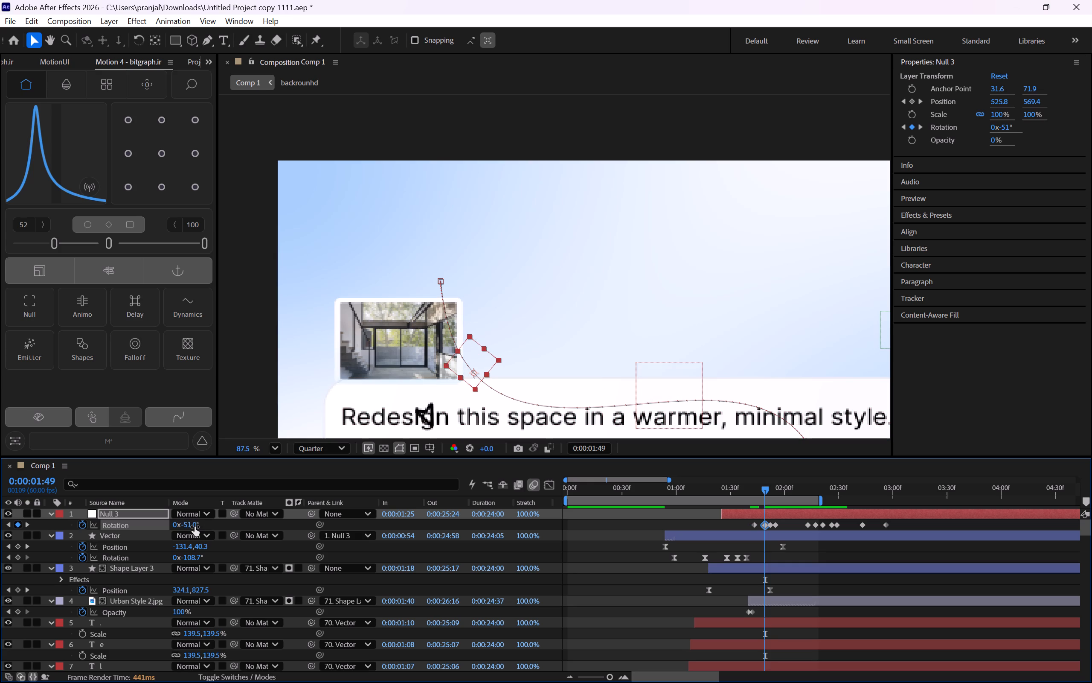
left_click_drag(195, 527, 170, 531)
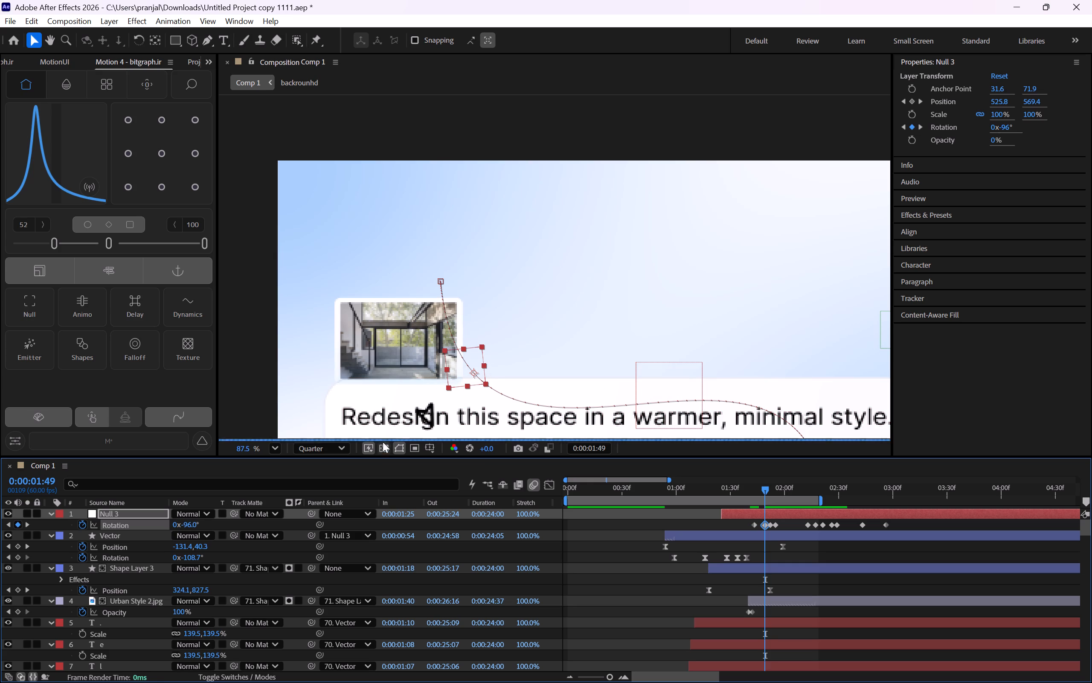
scroll(354, 369, "down", 2)
middle_click_drag(457, 377, 472, 271)
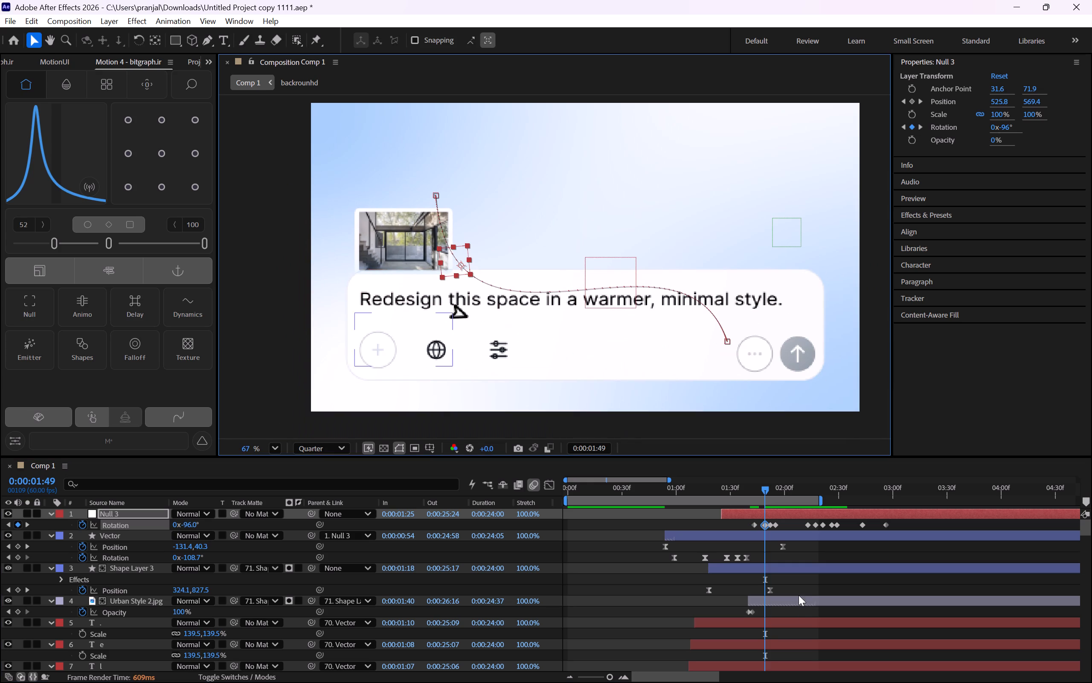
Delete Null 3's Rotation keyframes at 0:00:01:52 and 0:00:01:55.
left_click(28, 526)
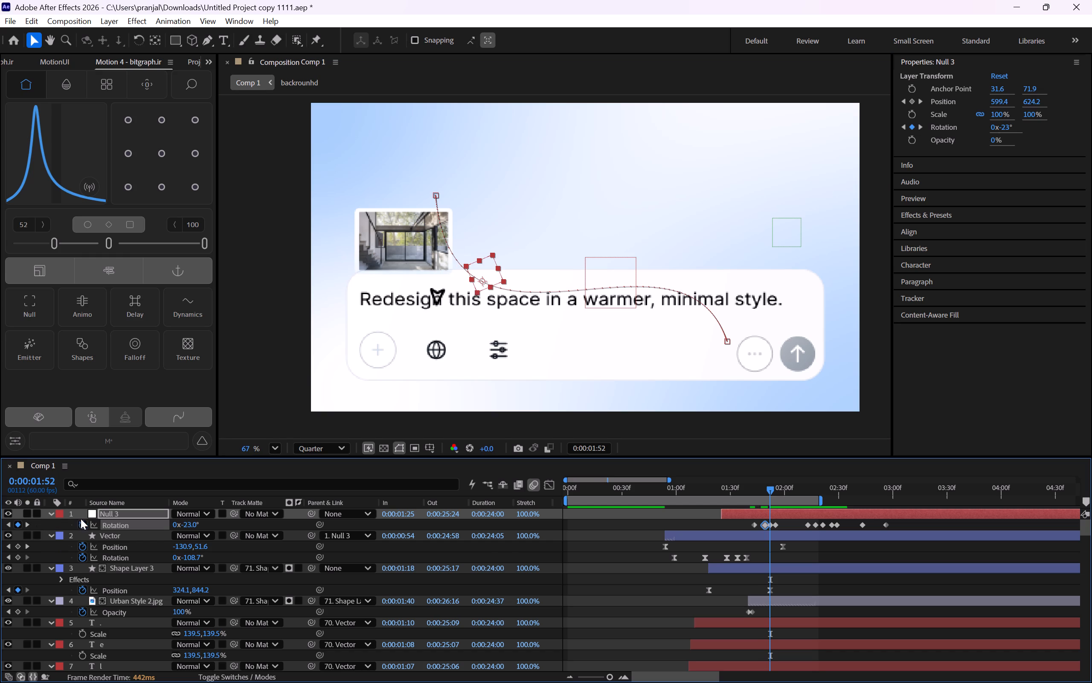
left_click(20, 524)
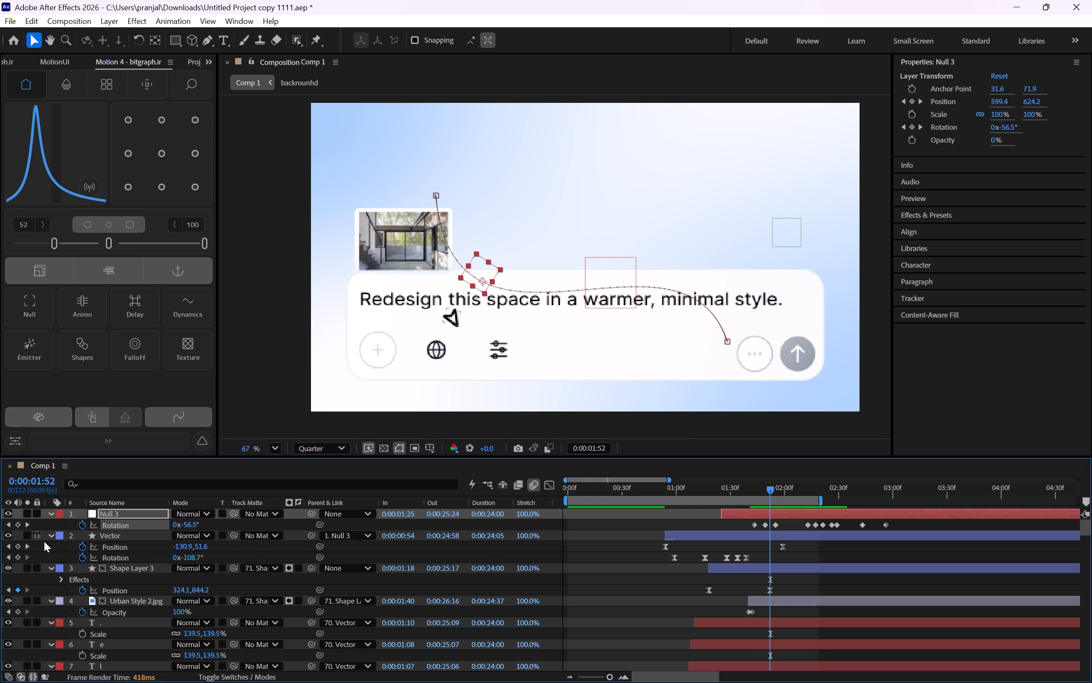
left_click(31, 525)
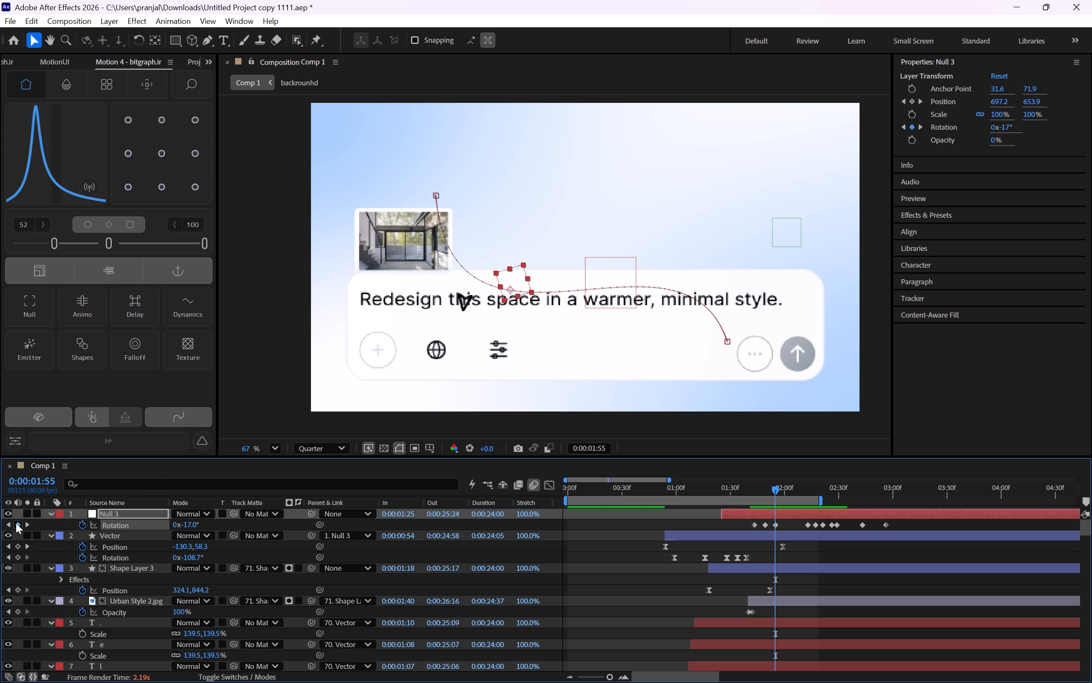
left_click(16, 523)
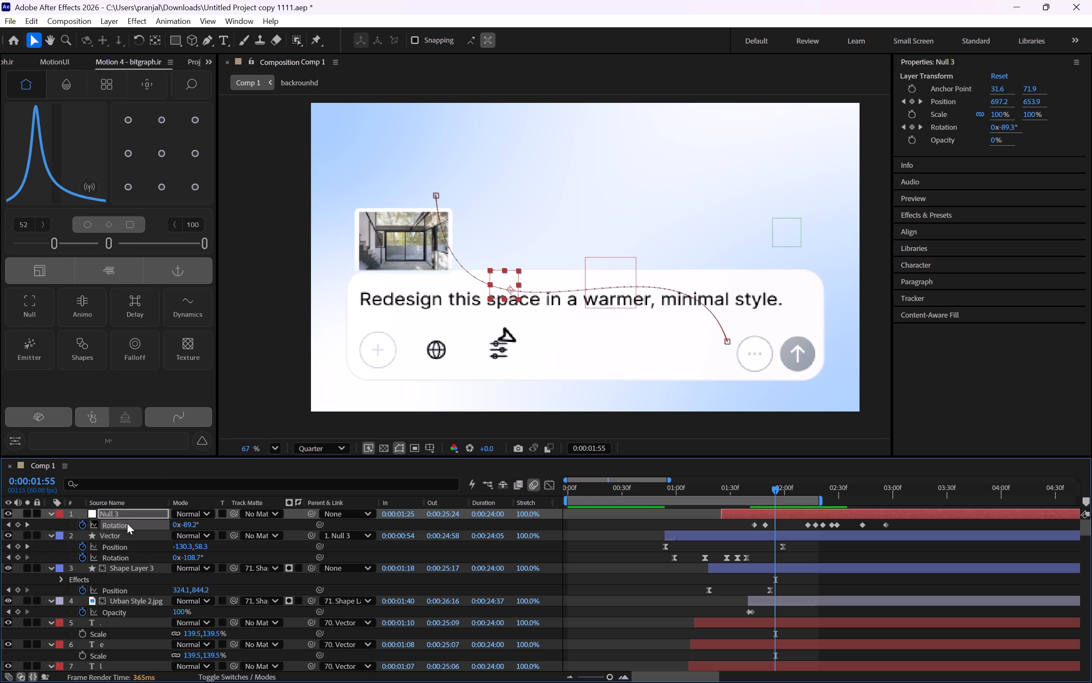
Set Null 3's Rotation keyframe at 0:00:02:13 to -106°.
left_click(31, 525)
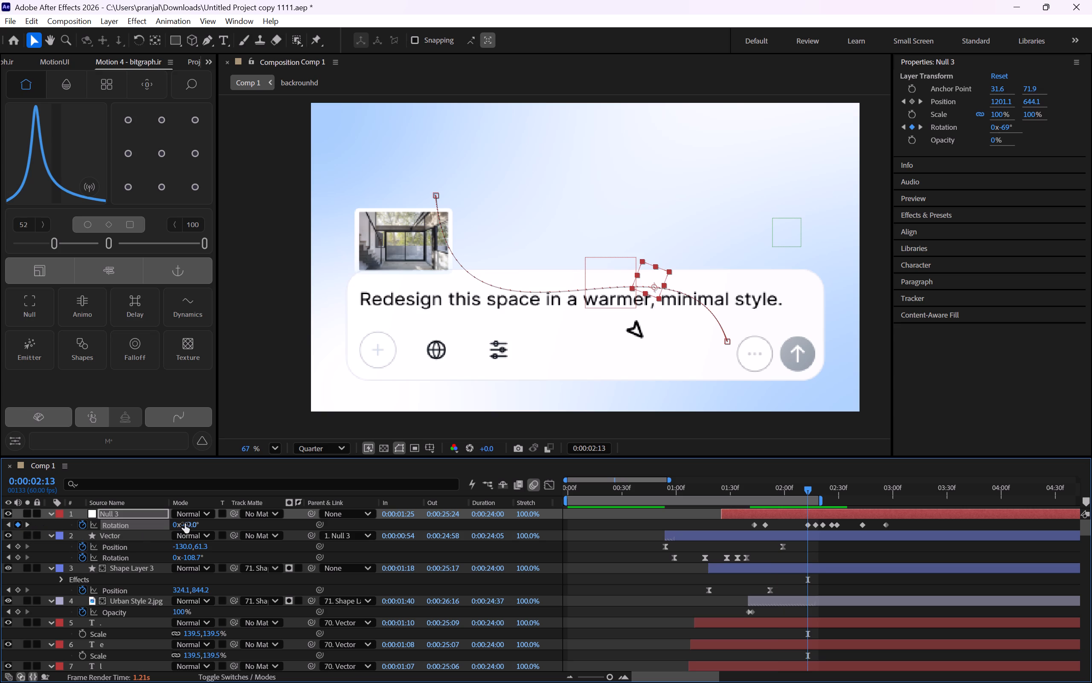
left_click_drag(185, 524, 163, 525)
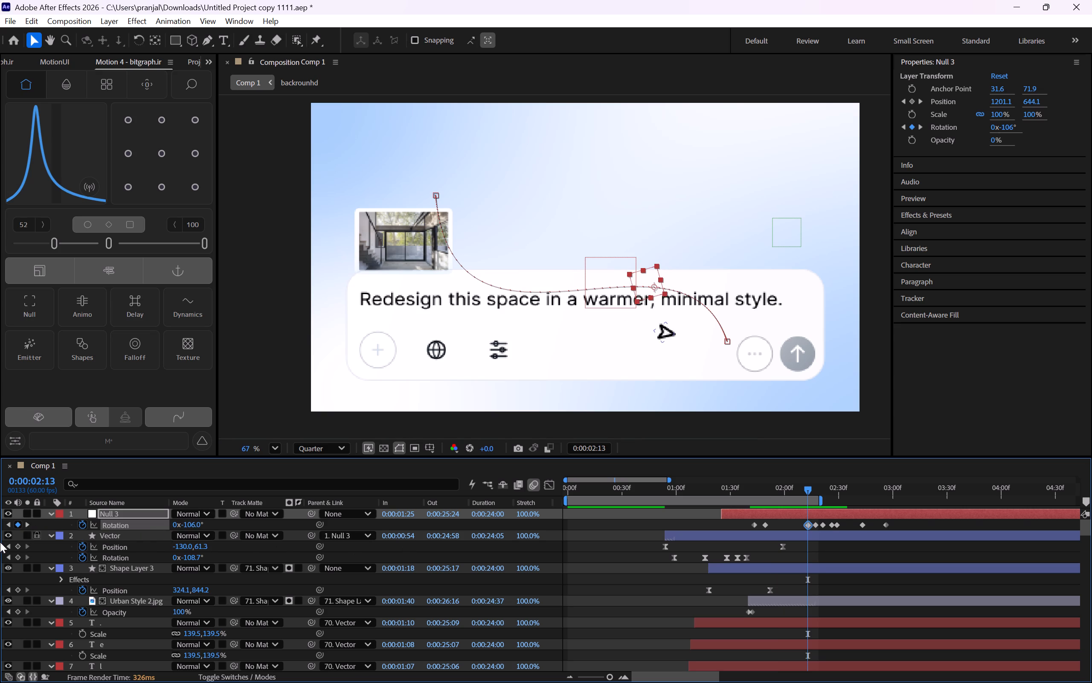
Step through Null 3's following Rotation keyframes, checking the arrow's angle, and delete the one at 0:00:02:29.
left_click(24, 522)
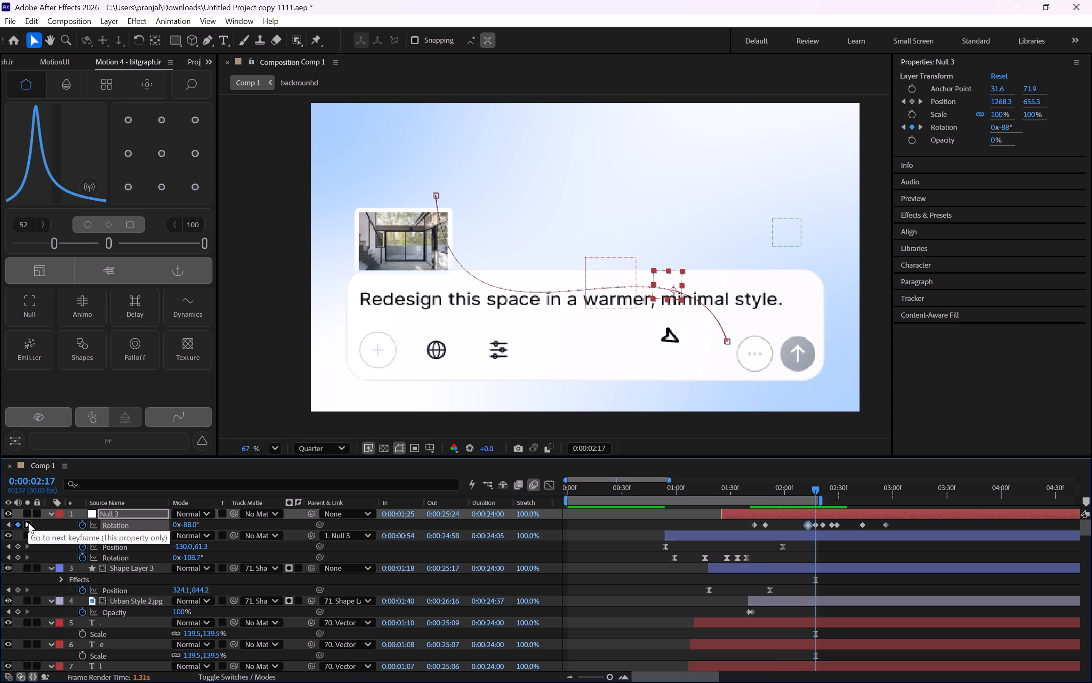
left_click(29, 522)
left_click(33, 522)
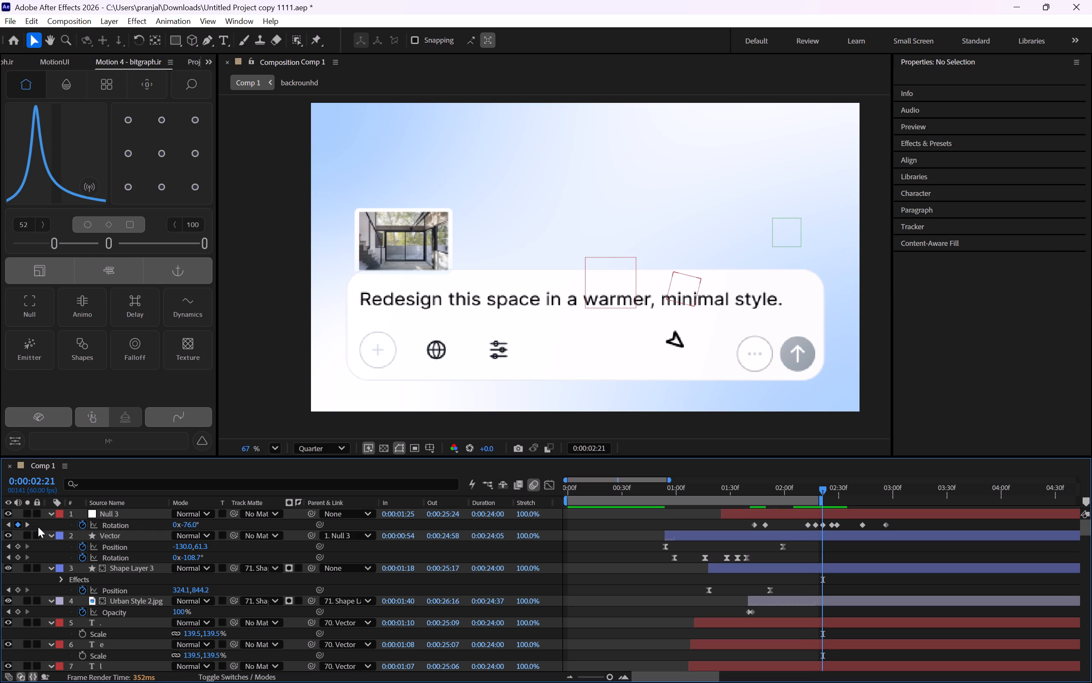
left_click(30, 527)
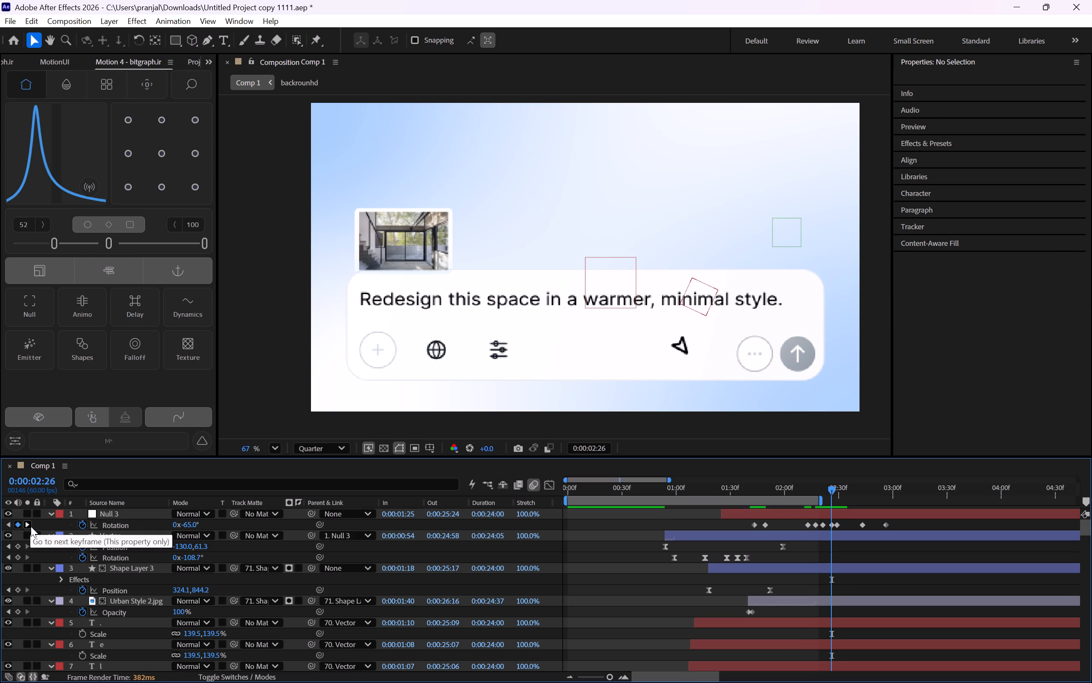
left_click(31, 526)
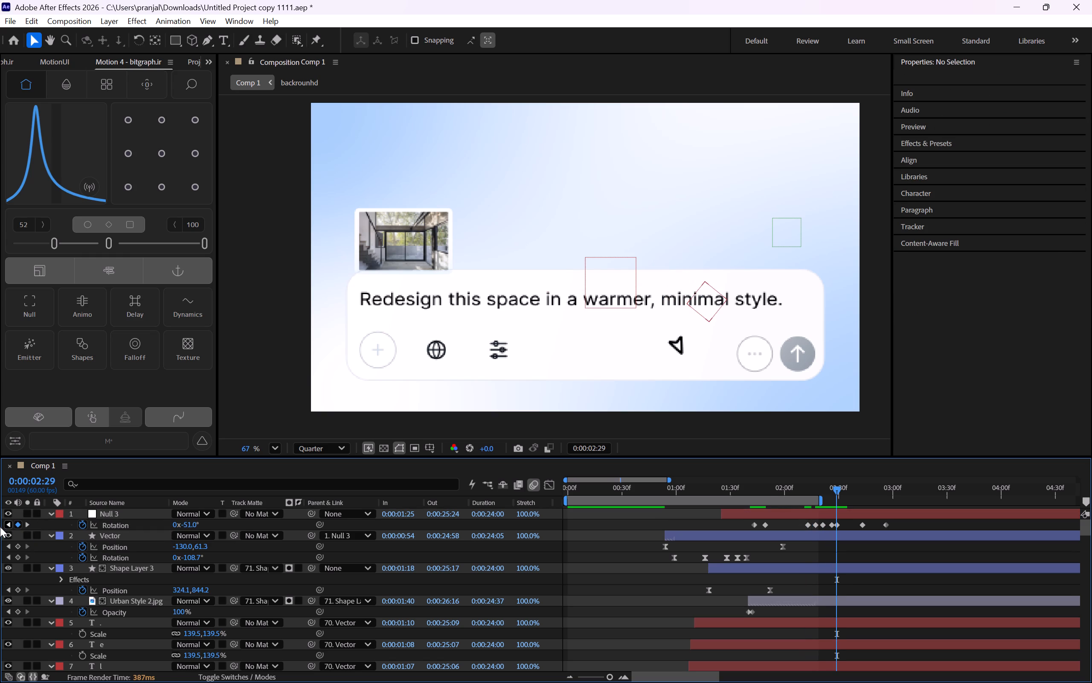
left_click(16, 524)
left_click(10, 525)
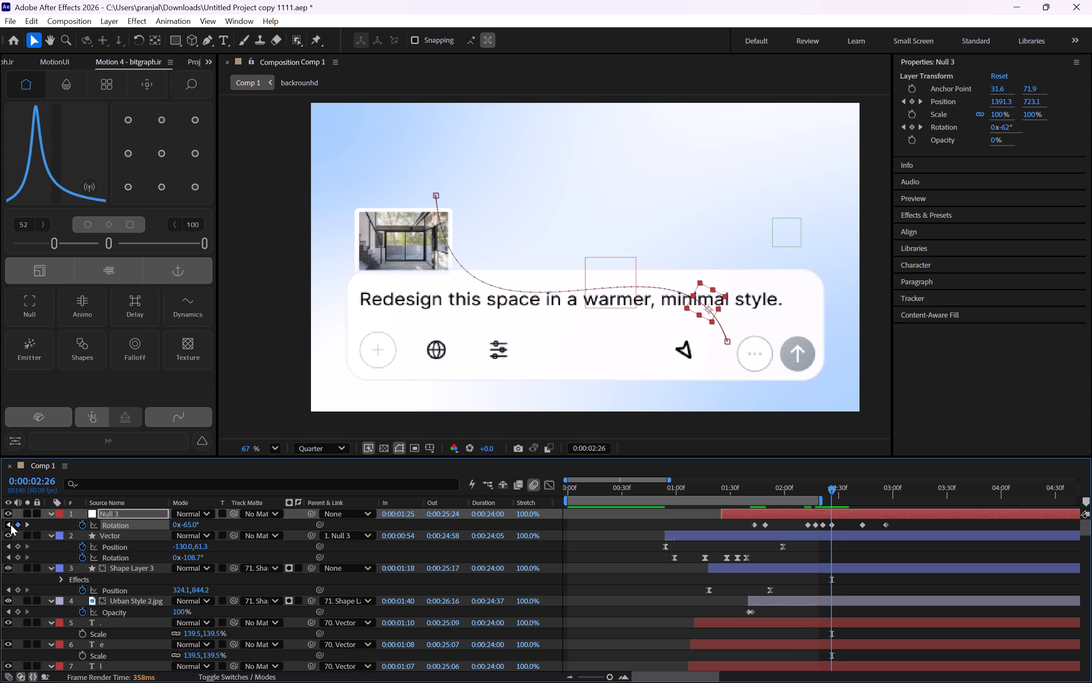
Move the end point of Null 3's motion path up and toward the send button, to about 1572, 719.
left_click(29, 525)
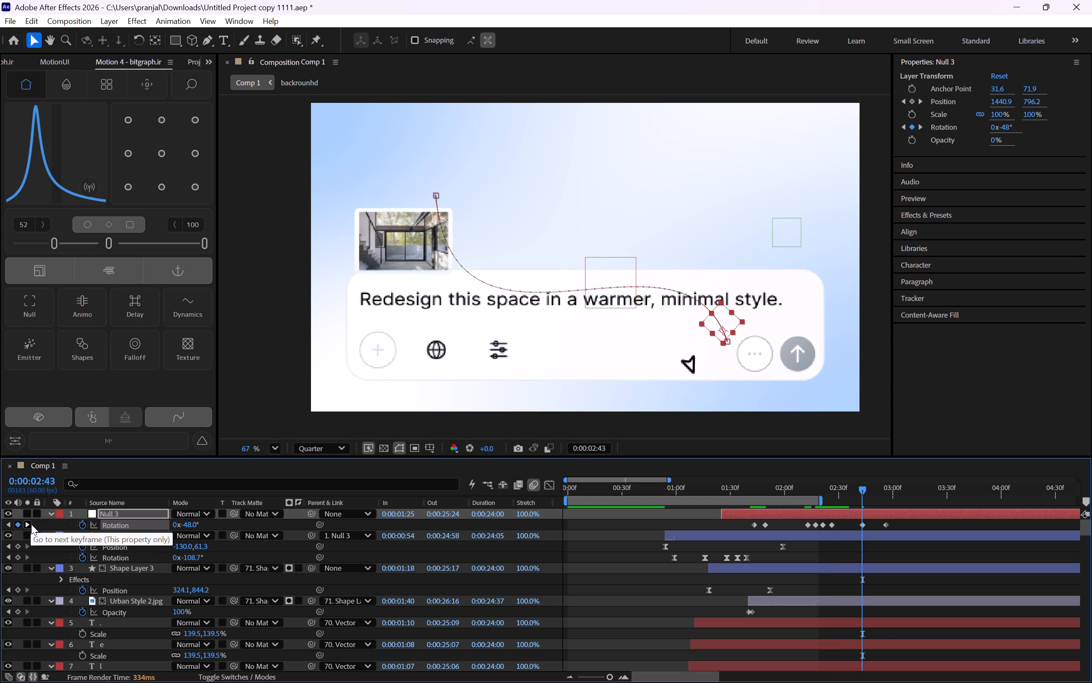
left_click(31, 524)
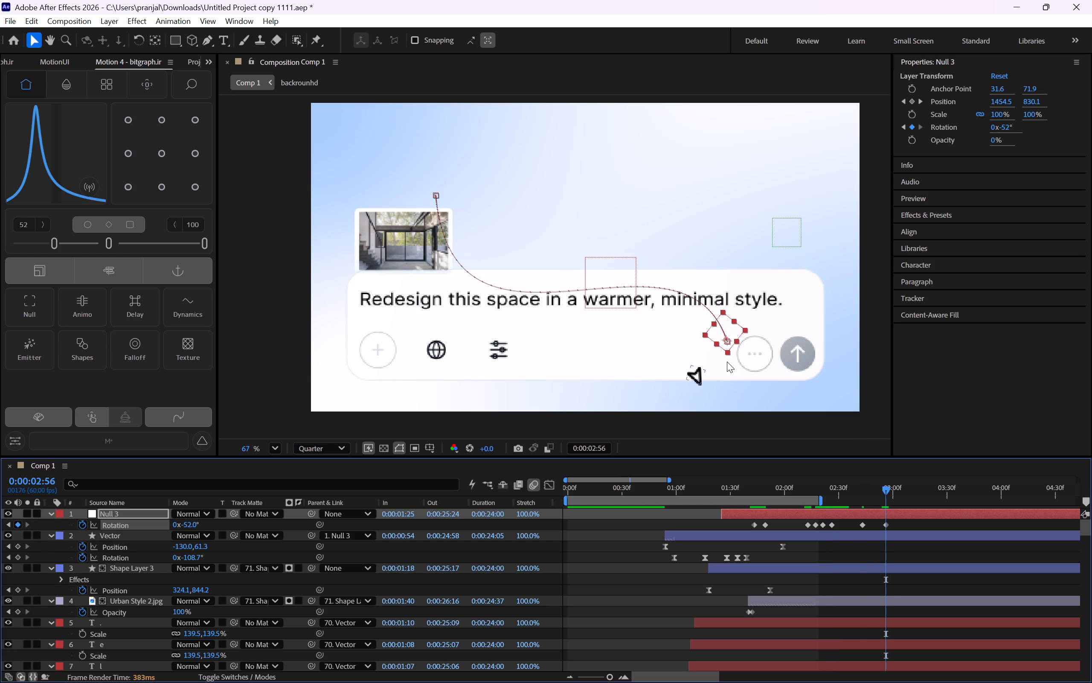
left_click_drag(726, 342, 736, 331)
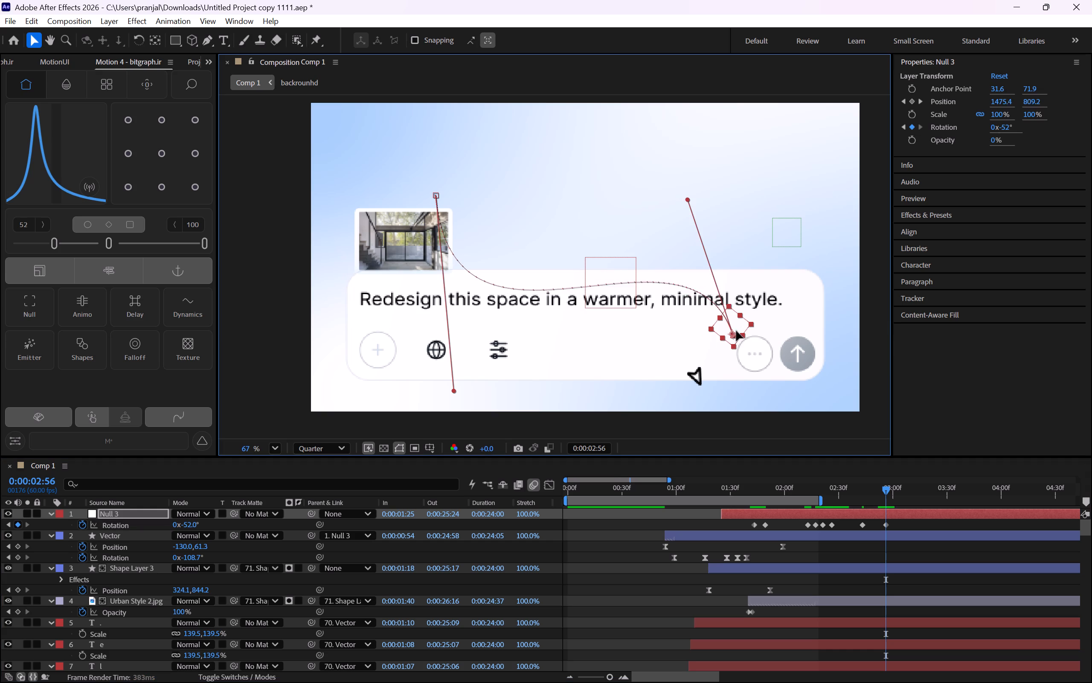
left_click_drag(736, 331, 756, 316)
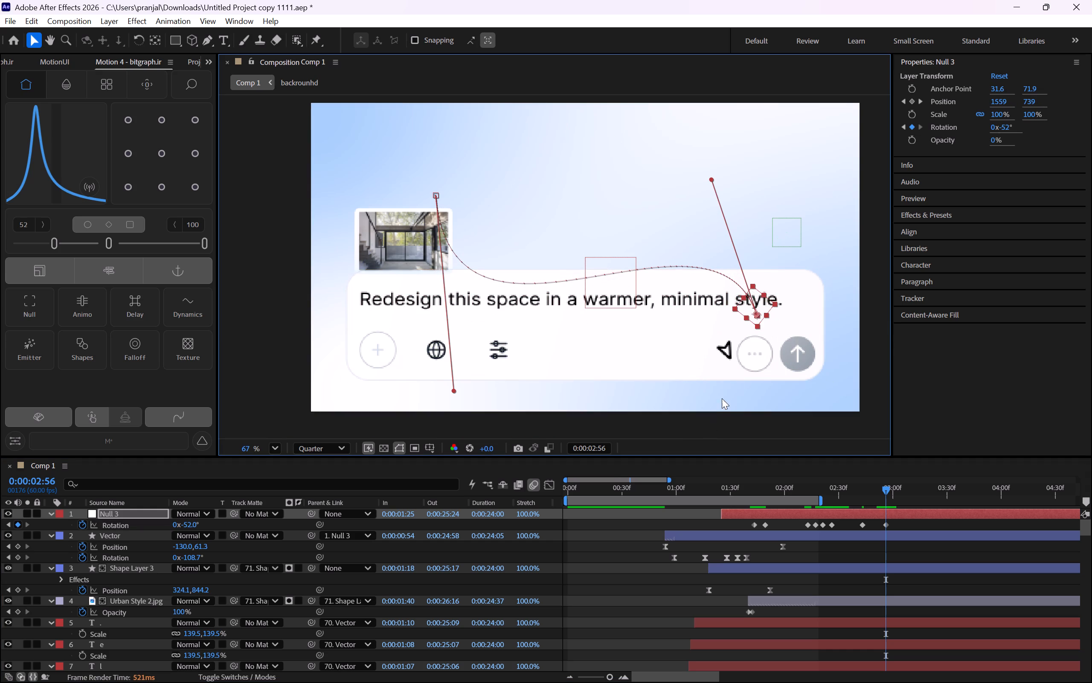
left_click_drag(759, 312, 770, 310)
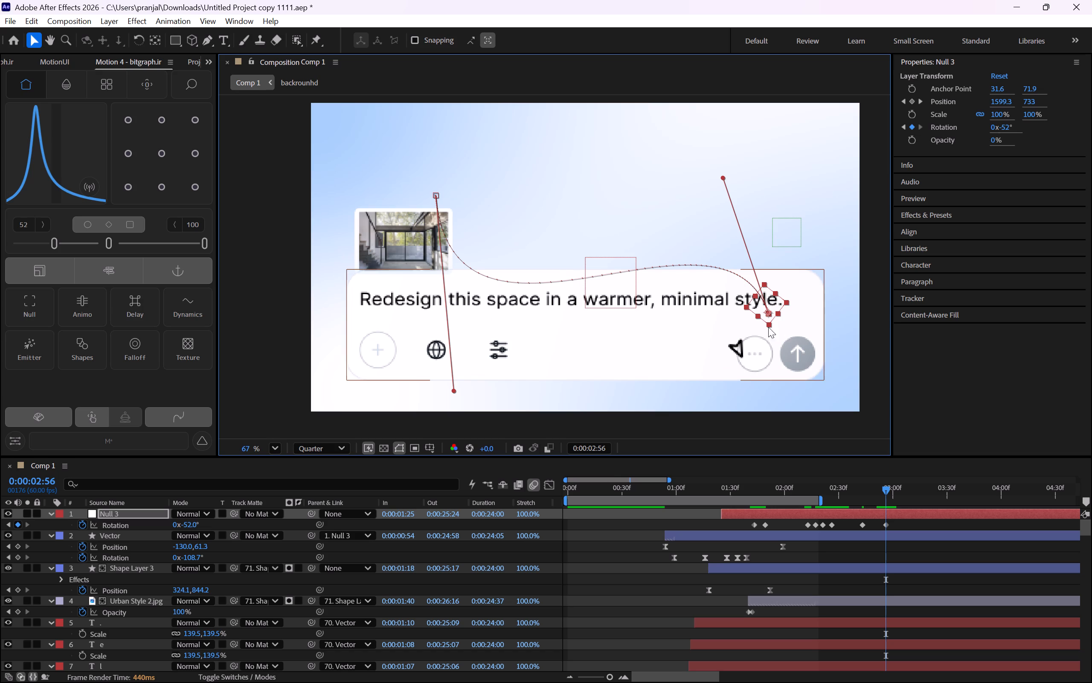
left_click_drag(769, 313, 761, 309)
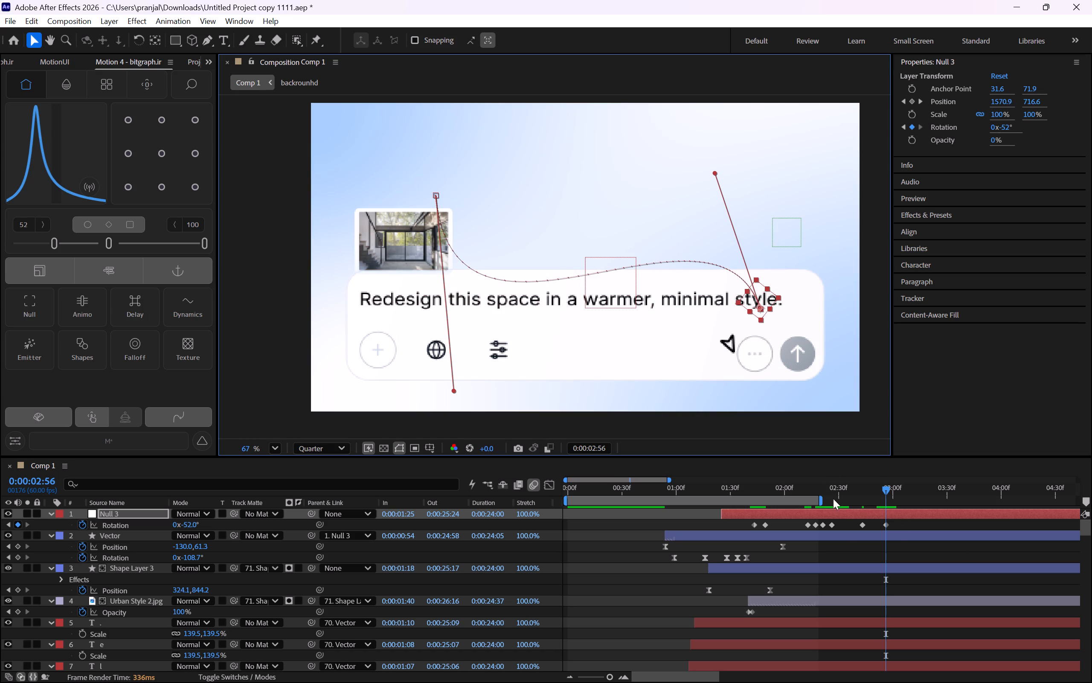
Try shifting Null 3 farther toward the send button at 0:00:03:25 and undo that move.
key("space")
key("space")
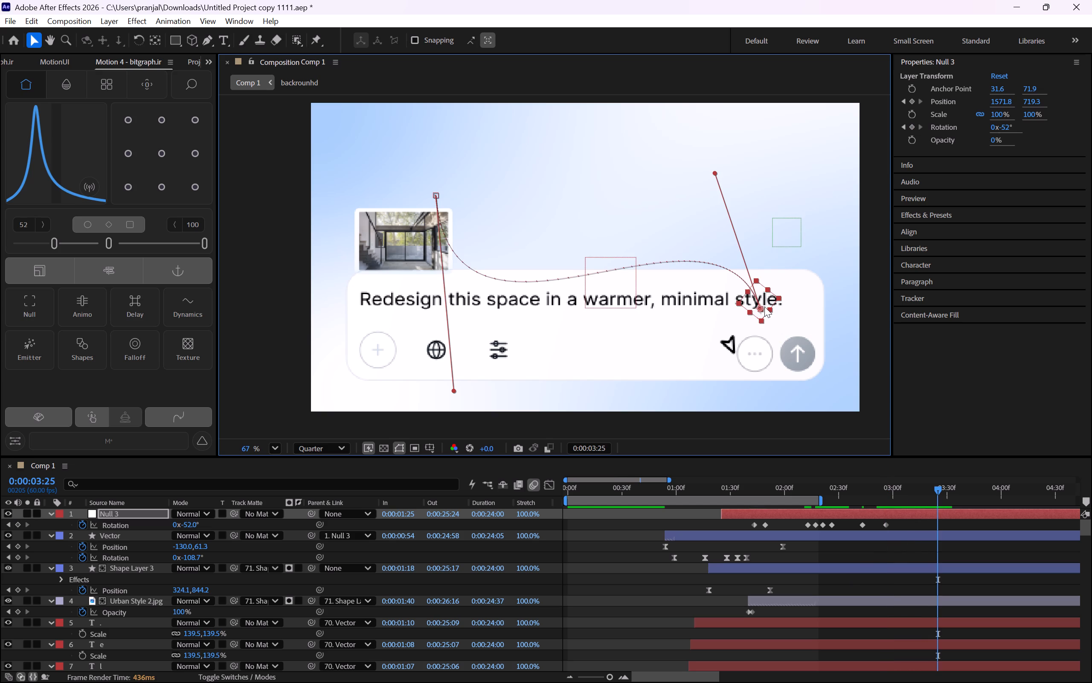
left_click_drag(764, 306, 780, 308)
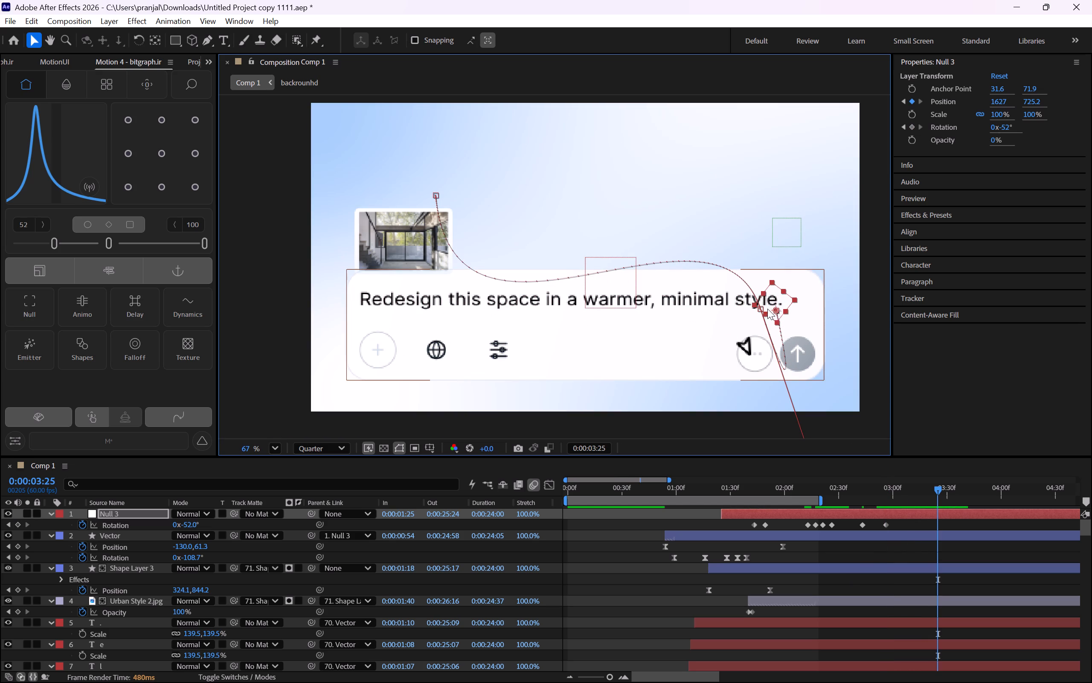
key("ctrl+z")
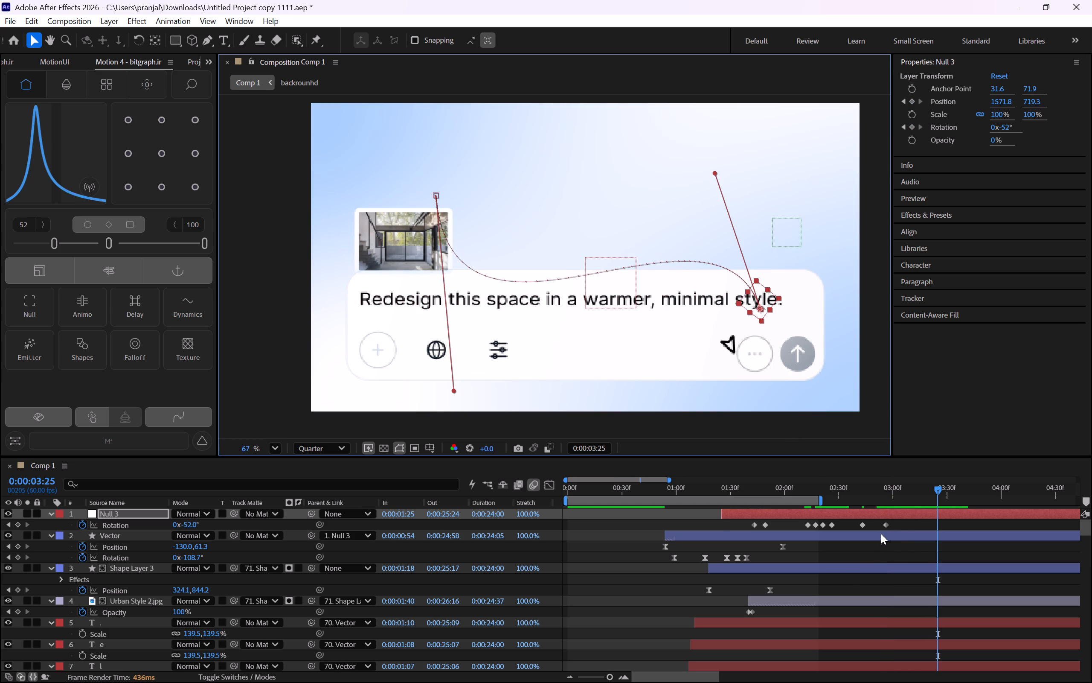
Move Null 3's last Position keyframe, at 0:00:02:58, to 1612.1, 722.3 so the arrow ends at the three-dot button.
key("p")
left_click_drag(905, 493, 889, 493)
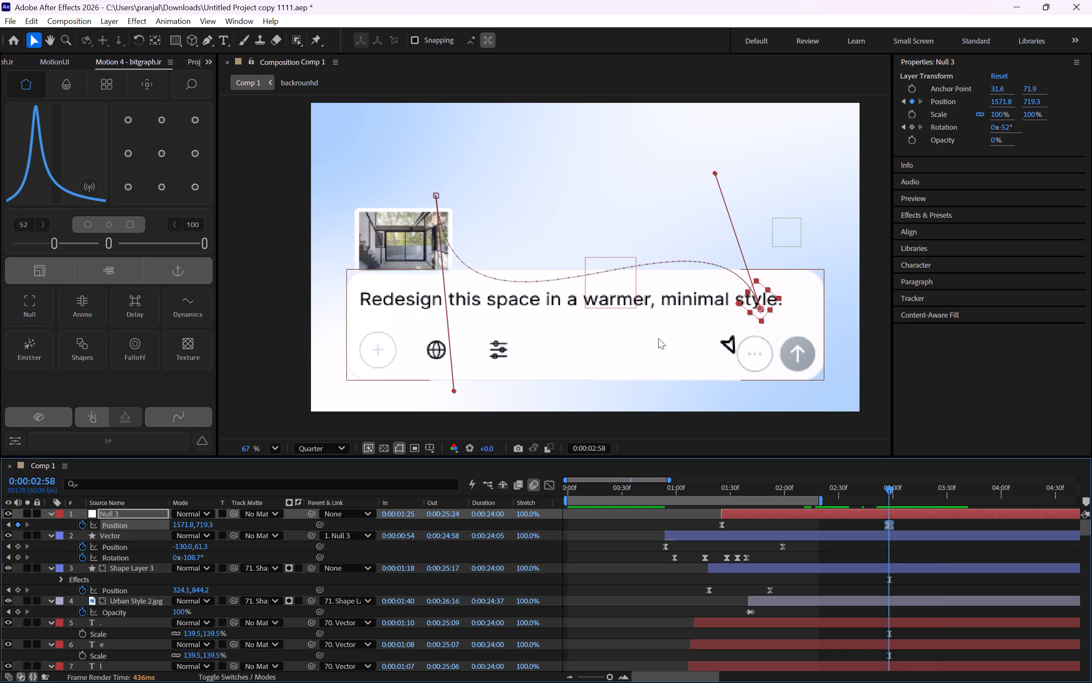
left_click_drag(761, 306, 767, 306)
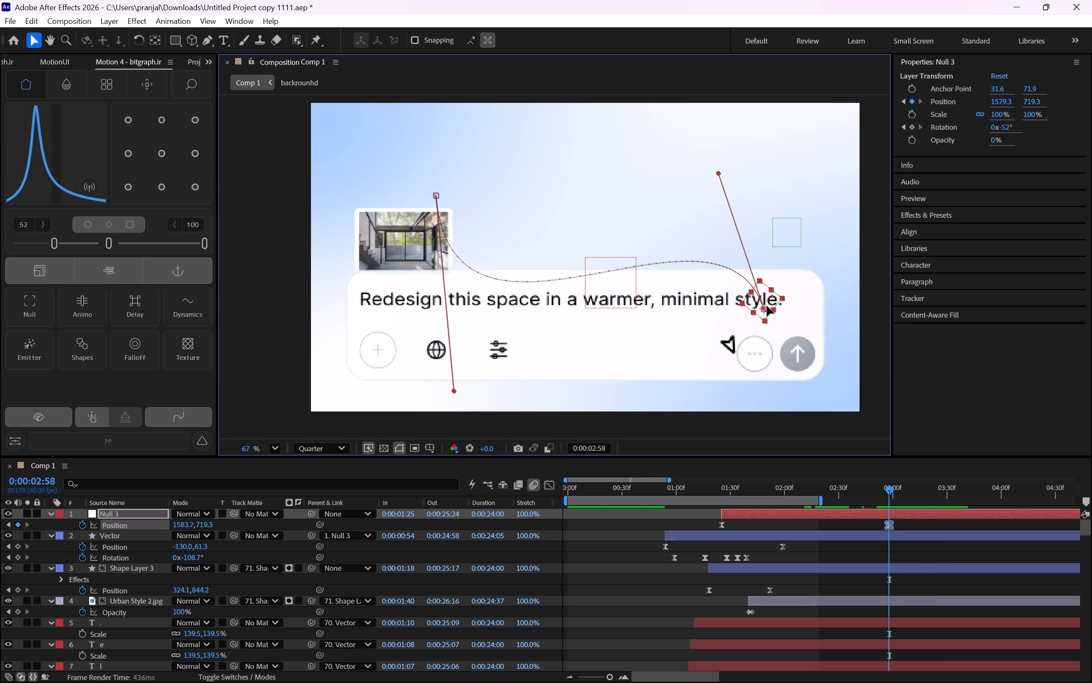
left_click_drag(767, 306, 774, 307)
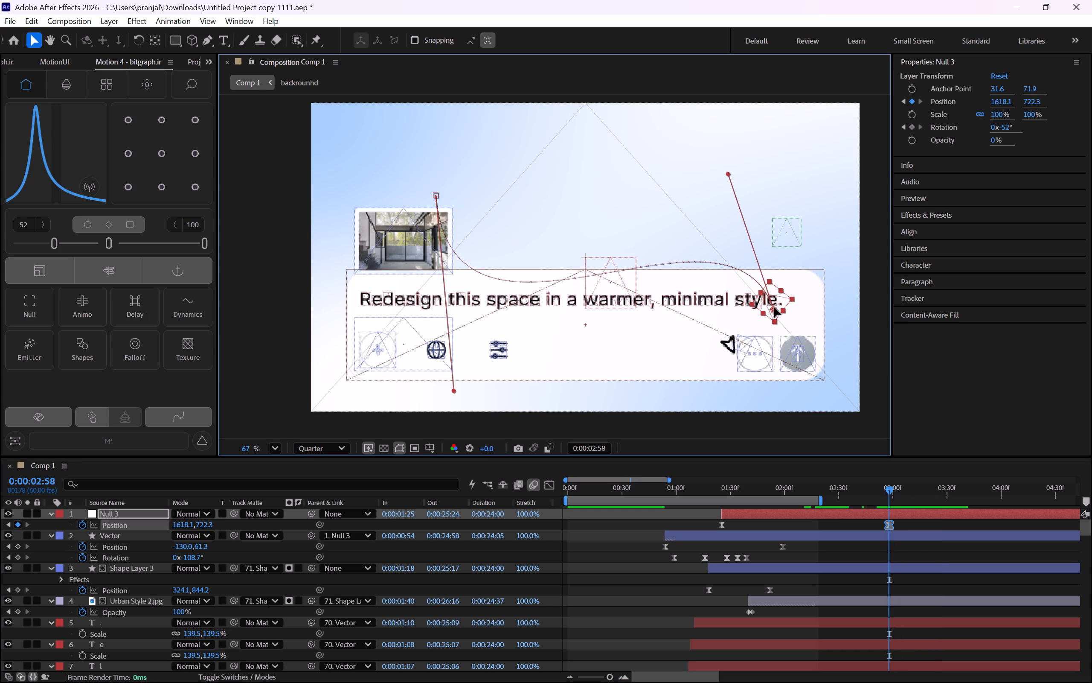
left_click_drag(774, 307, 773, 307)
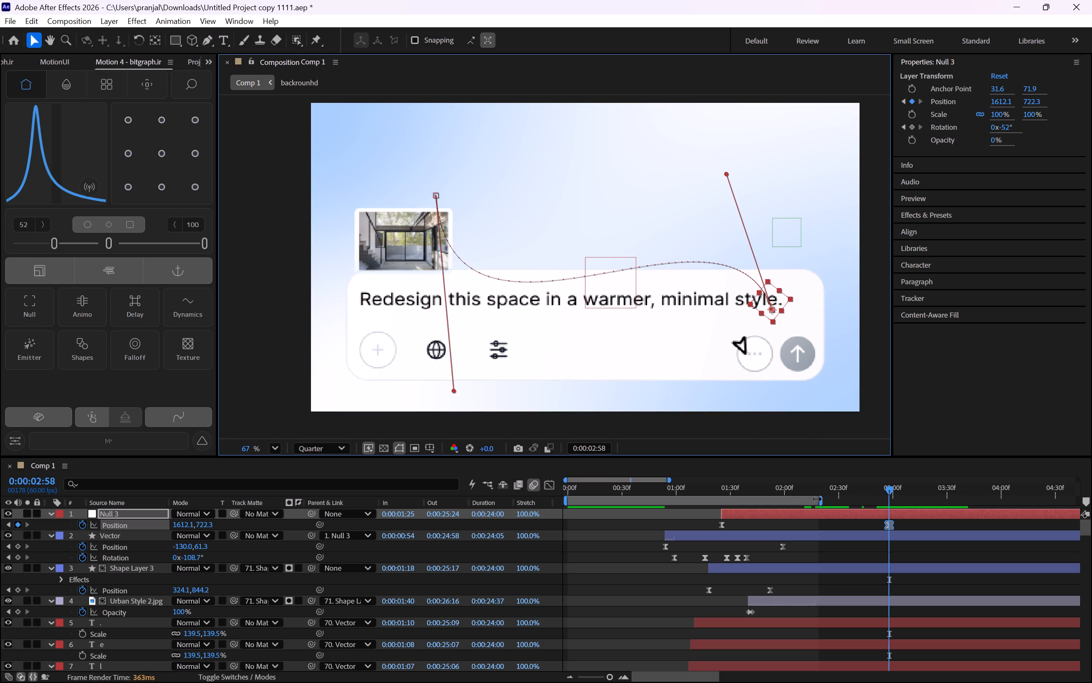
Extend the end of the work area to just past 0:00:03:00 and preview the animation from the start.
left_click_drag(822, 499, 897, 493)
left_click_drag(826, 485, 434, 520)
key("space")
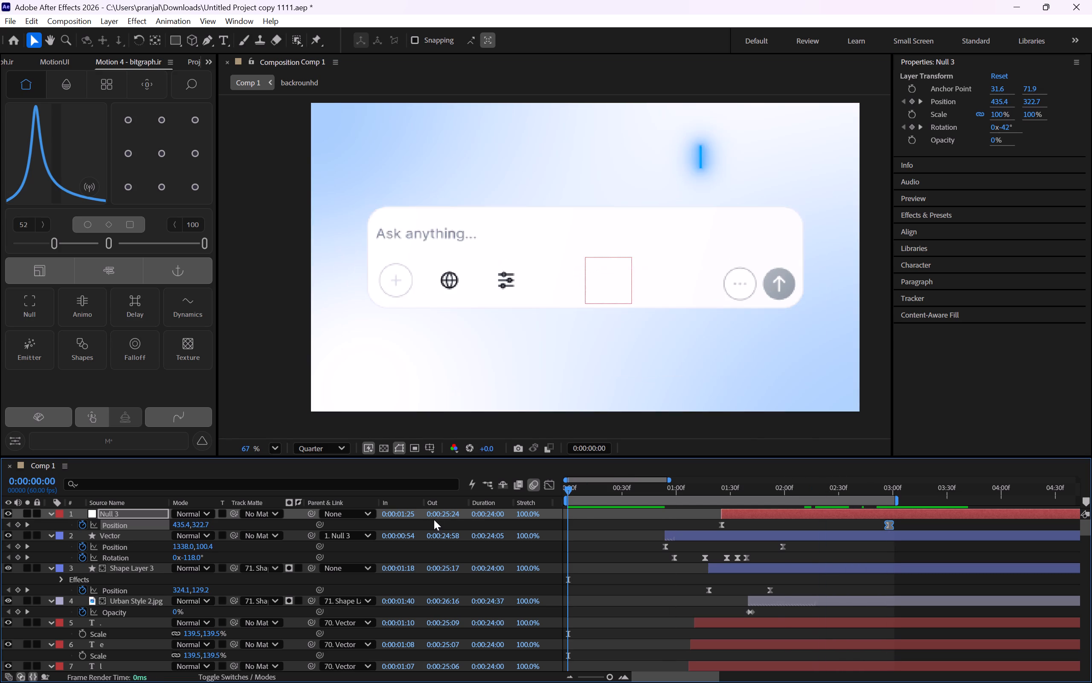
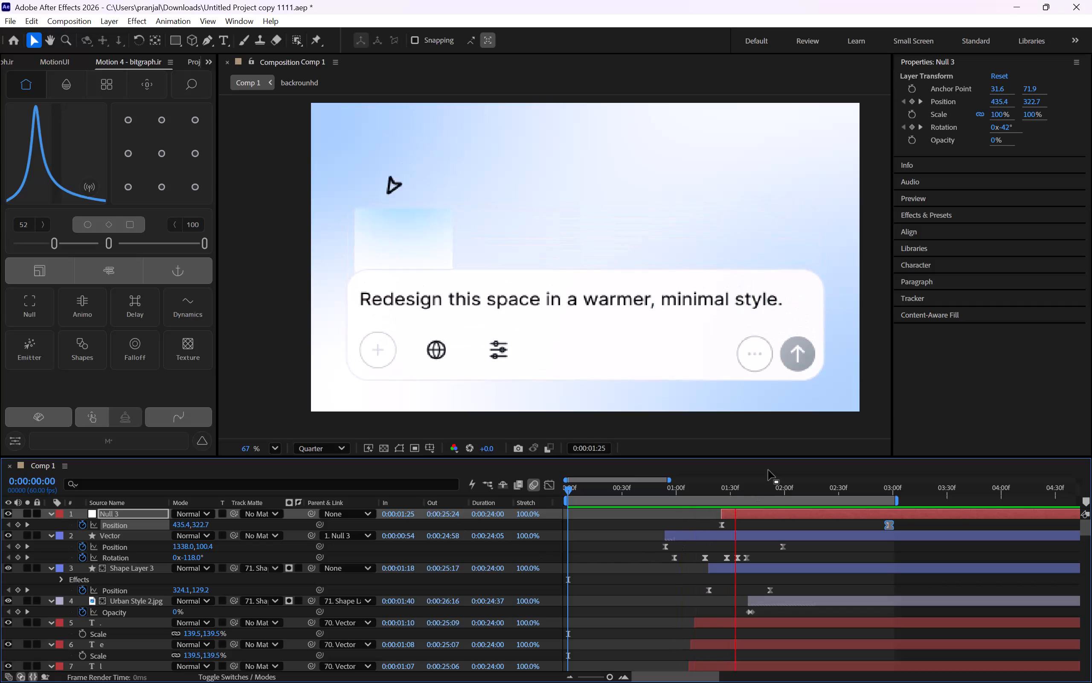
Delete Null 3's Rotation keyframe at about 0:00:02:43, the one just before the last keyframe.
key("space")
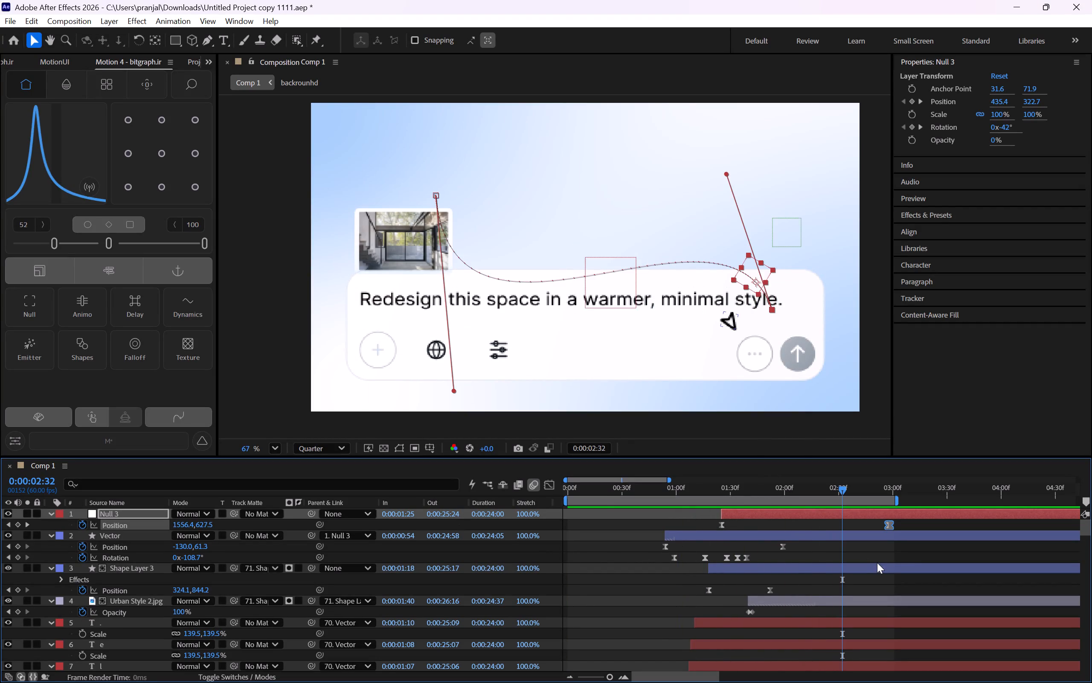
key("space")
key("space")
key("space")
key("space")
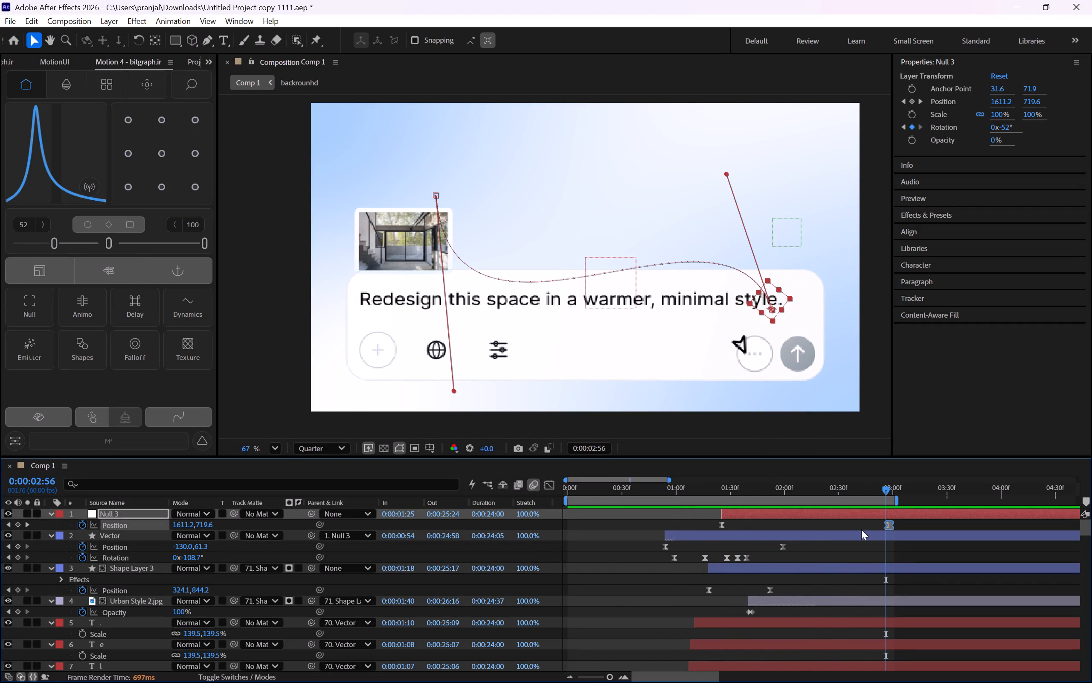
left_click(860, 515)
key("r")
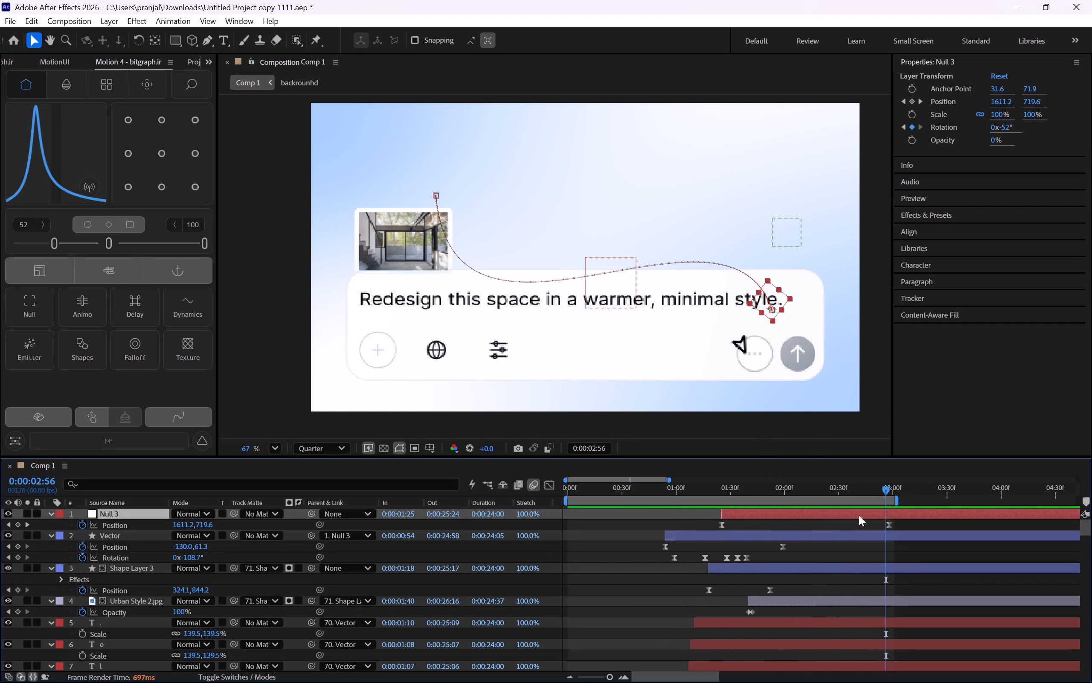
left_click(863, 525)
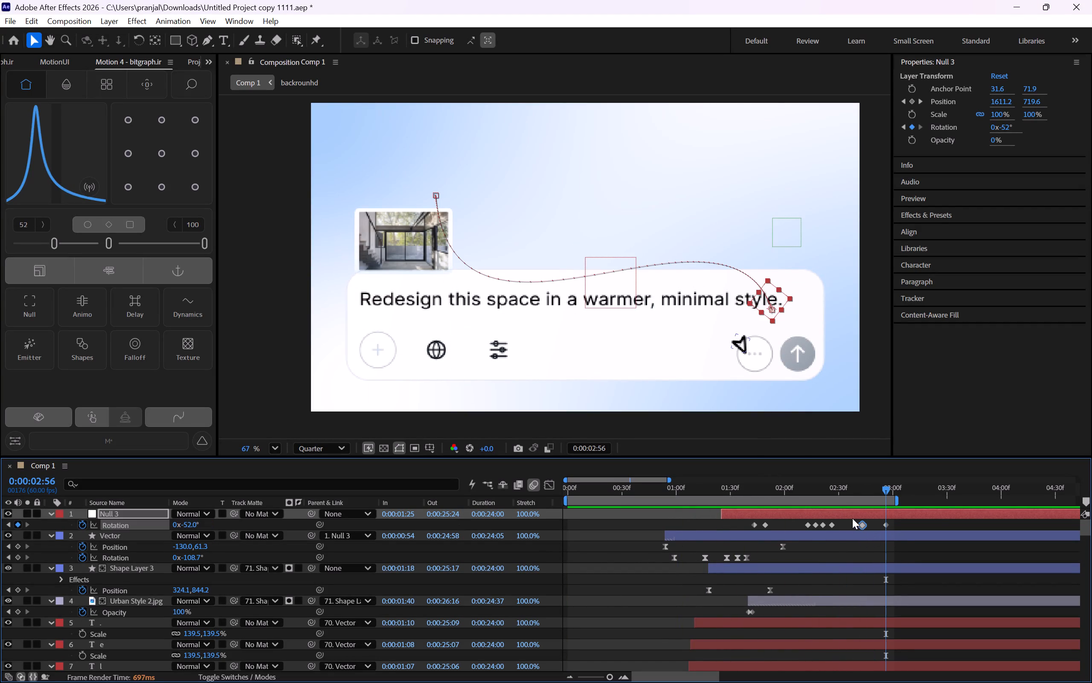
key("BackSpace")
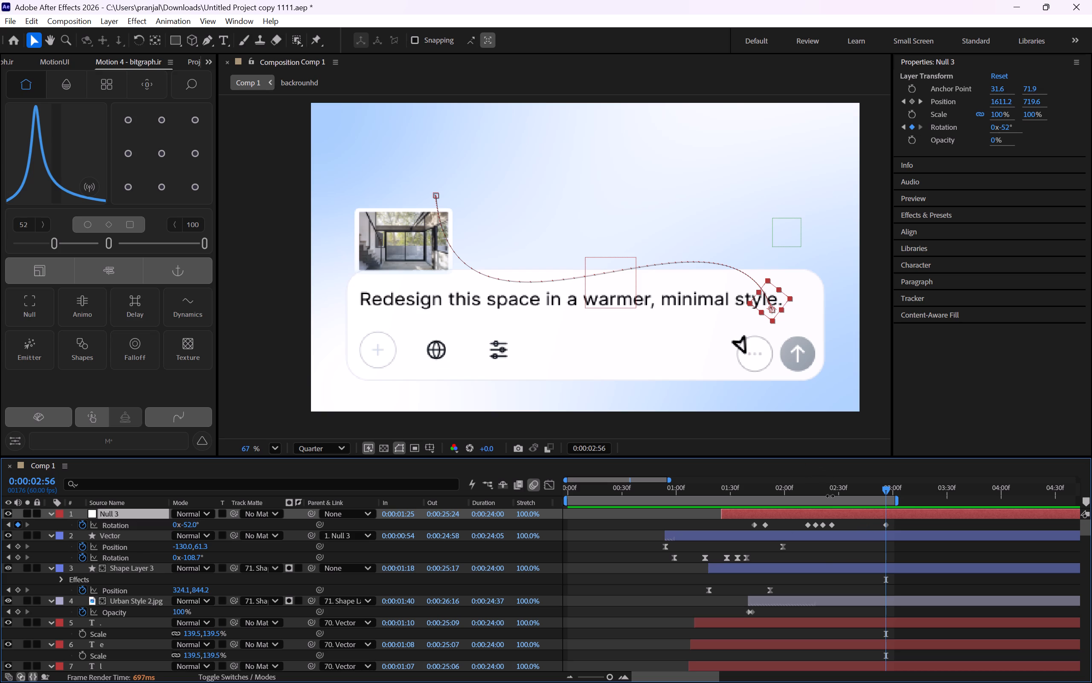
Preview the arrow's motion from about 0:00:02:24, and again from the start of the composition.
left_click(827, 487)
key("space")
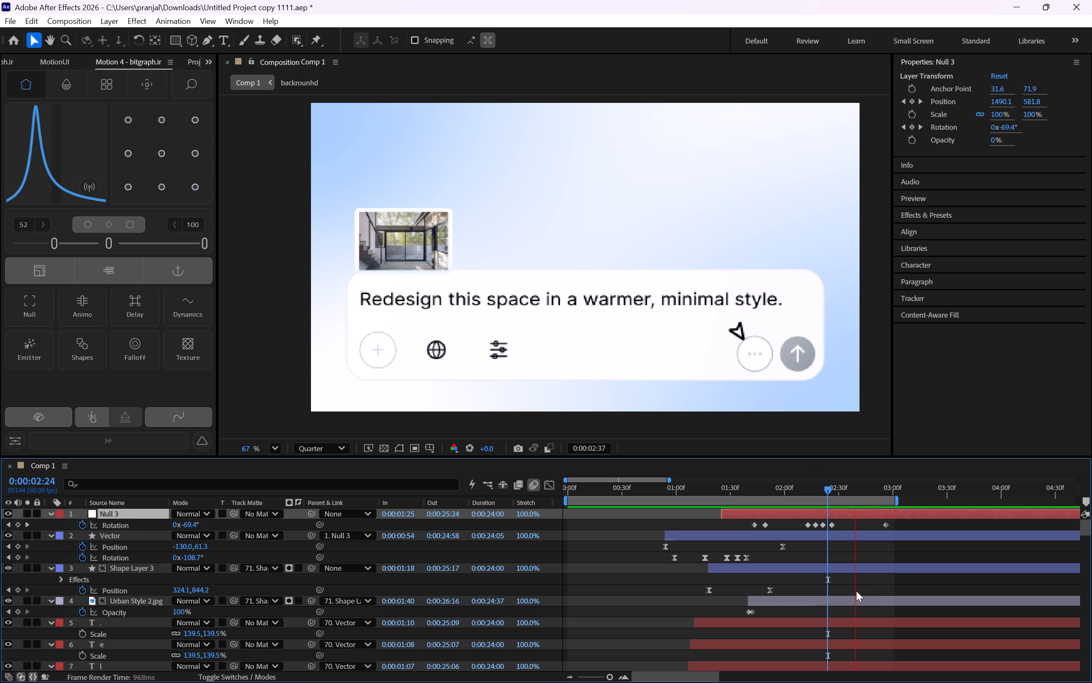
key("space")
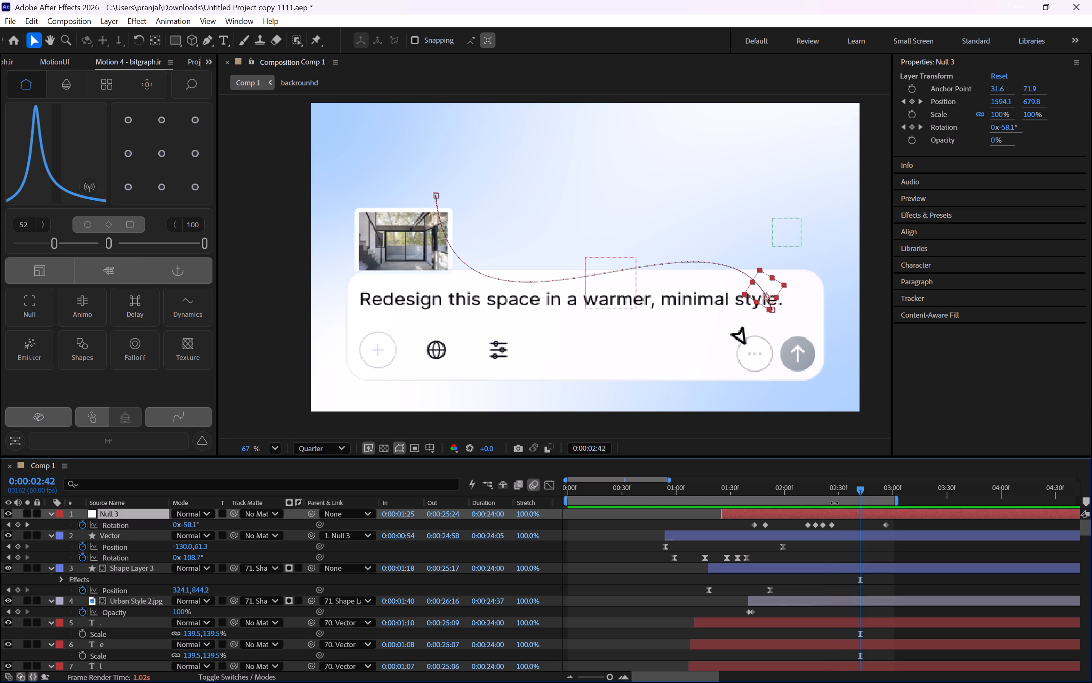
left_click_drag(831, 499, 740, 523)
left_click_drag(747, 490, 317, 560)
key("space")
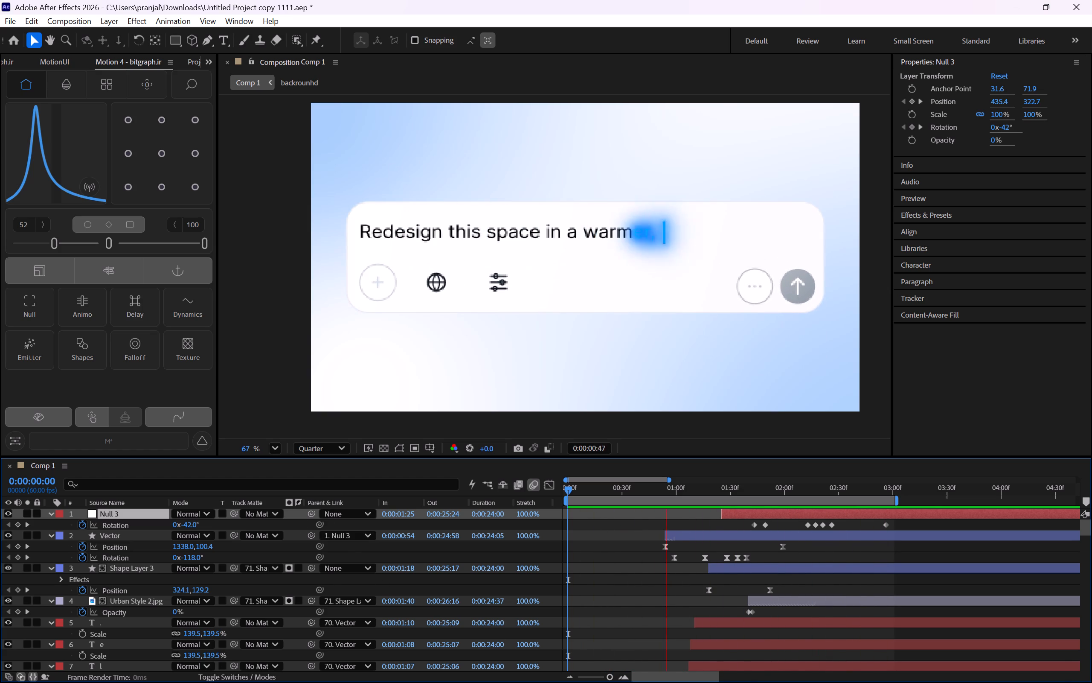
Lengthen the first Position keyframe's outgoing influence in Null 3's speed graph so the speed peak is sharper and comes after 0:00:02:04.
left_click(748, 515)
key("p")
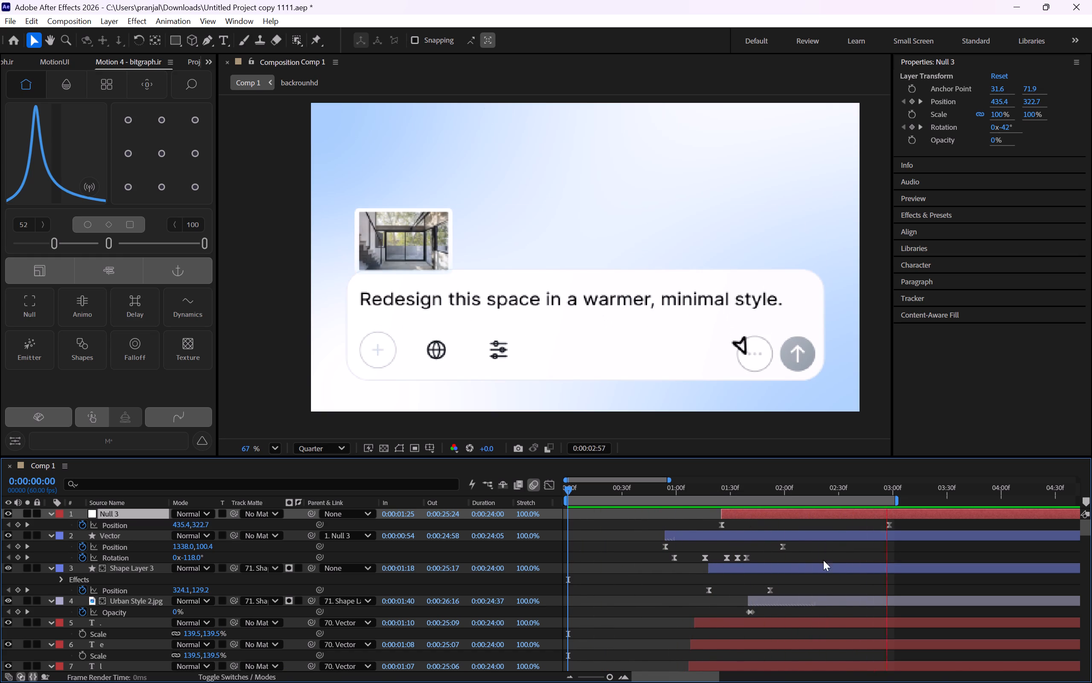
left_click_drag(901, 525, 702, 517)
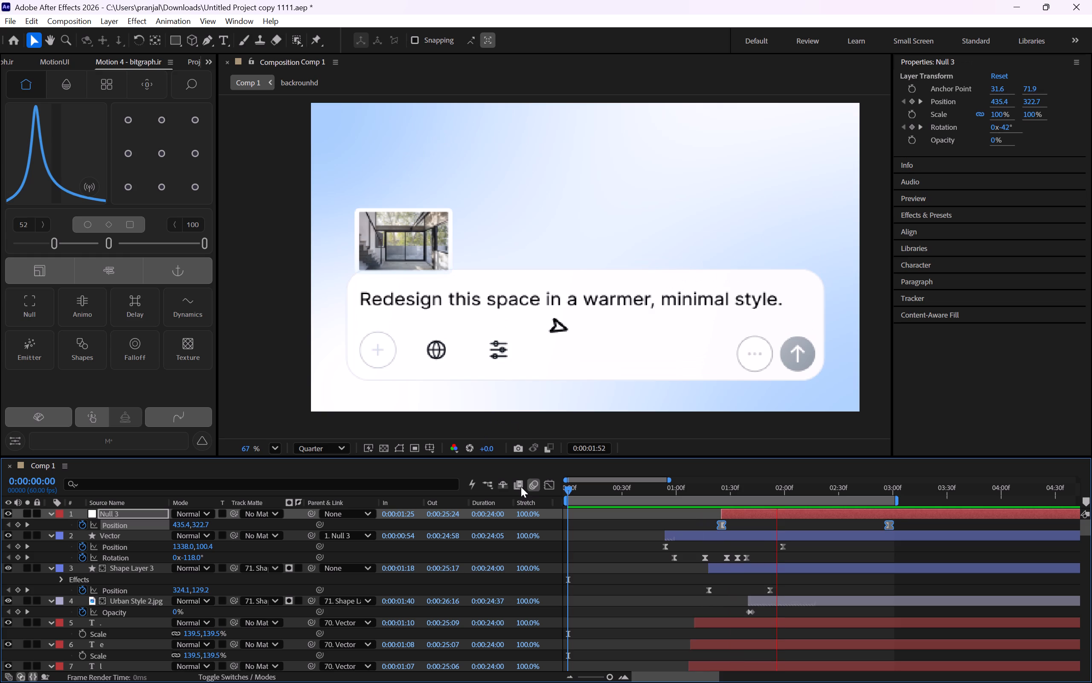
left_click(552, 487)
left_click_drag(677, 574, 930, 682)
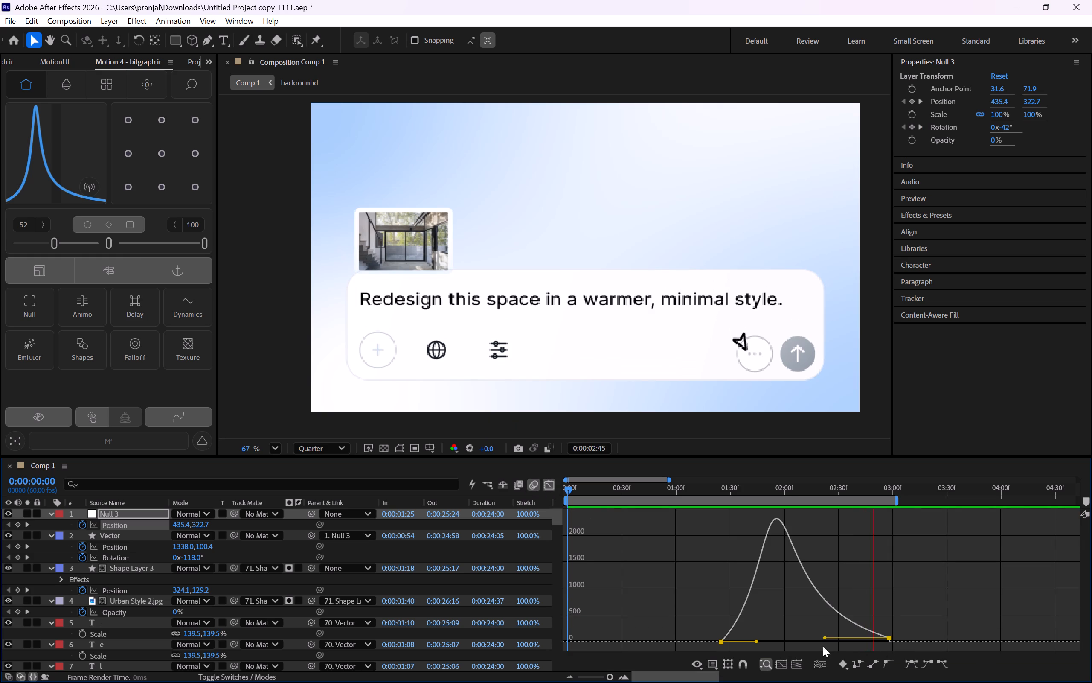
left_click_drag(757, 644, 761, 644)
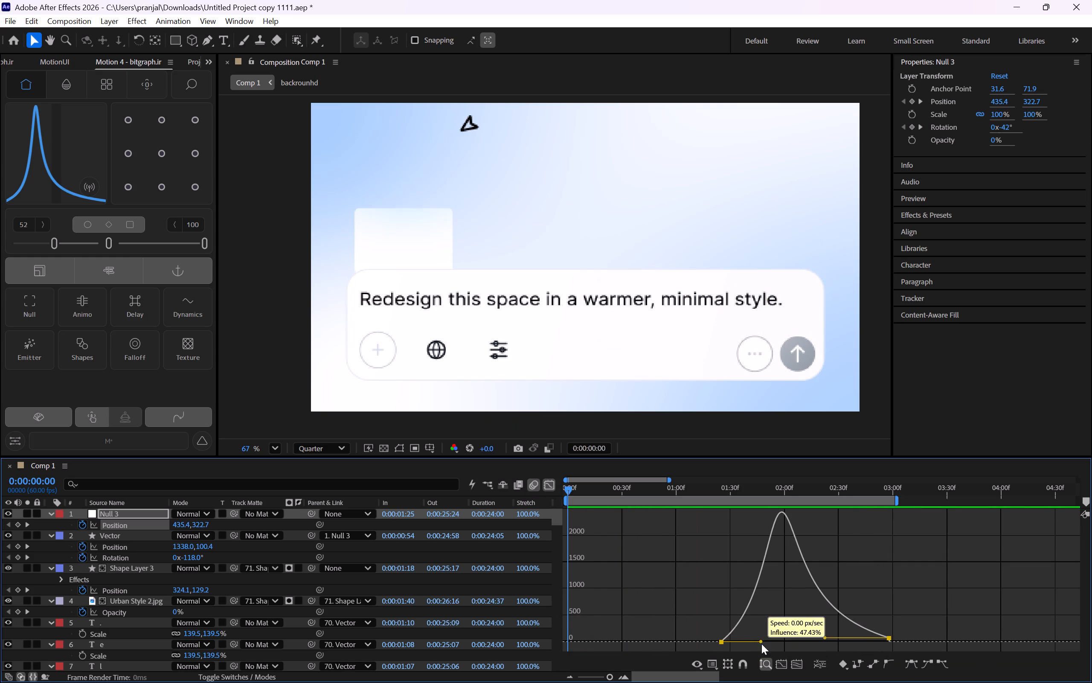
left_click_drag(761, 644, 777, 642)
left_click(791, 486)
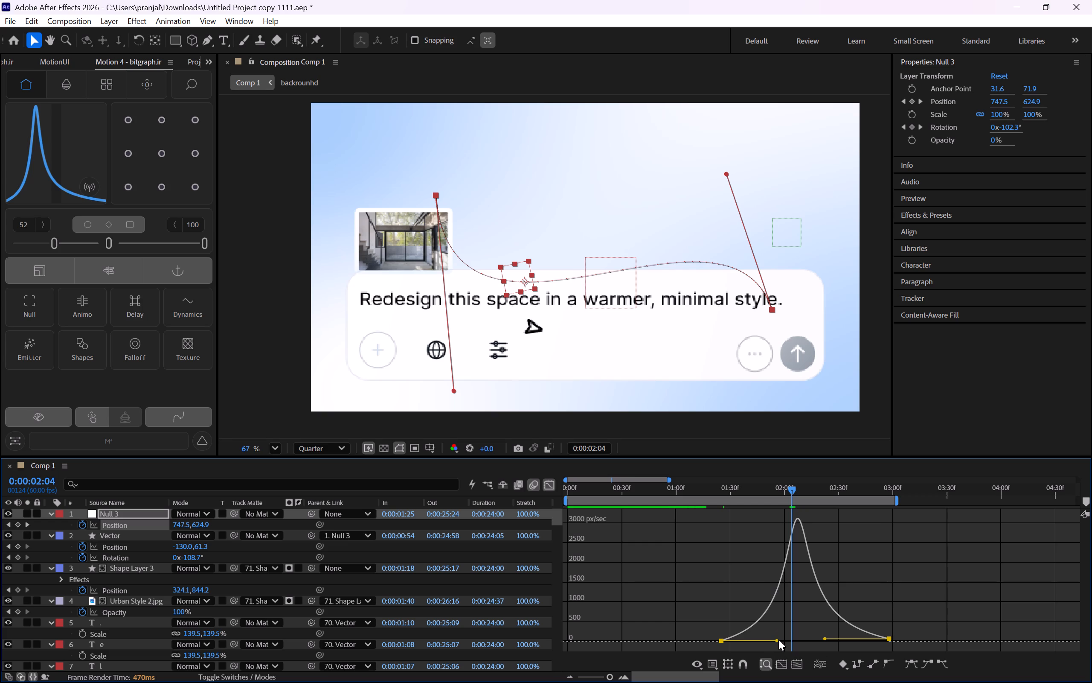
left_click_drag(778, 639, 787, 638)
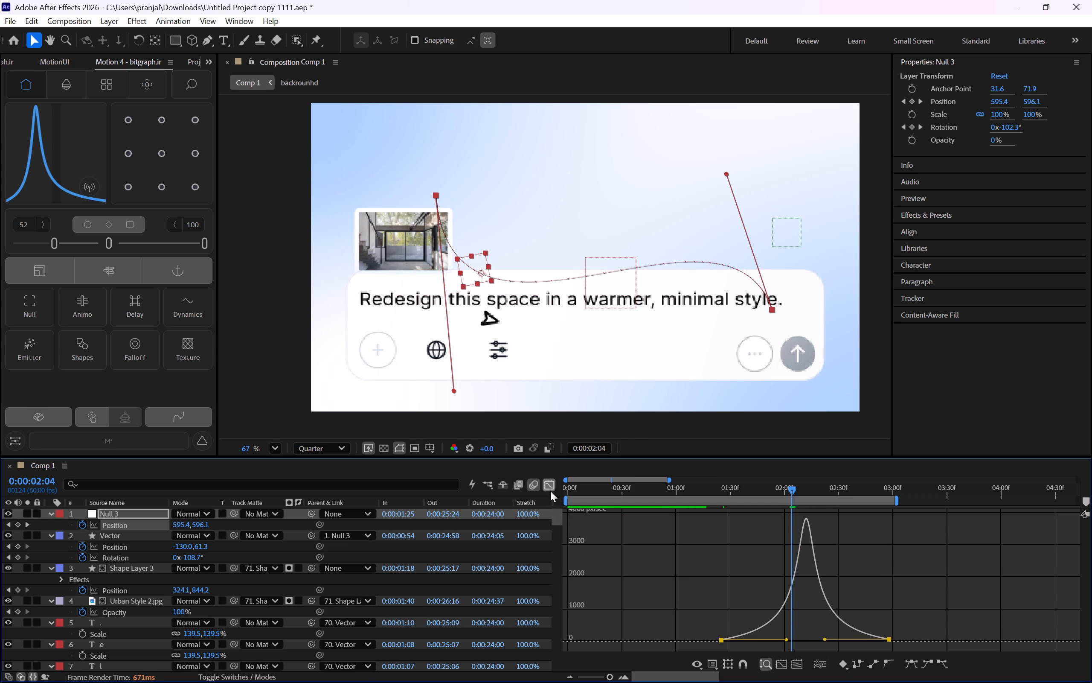
left_click(550, 491)
Preview the arrow's retimed movement from 0:00:01:08.
left_click_drag(746, 493, 689, 487)
key("space")
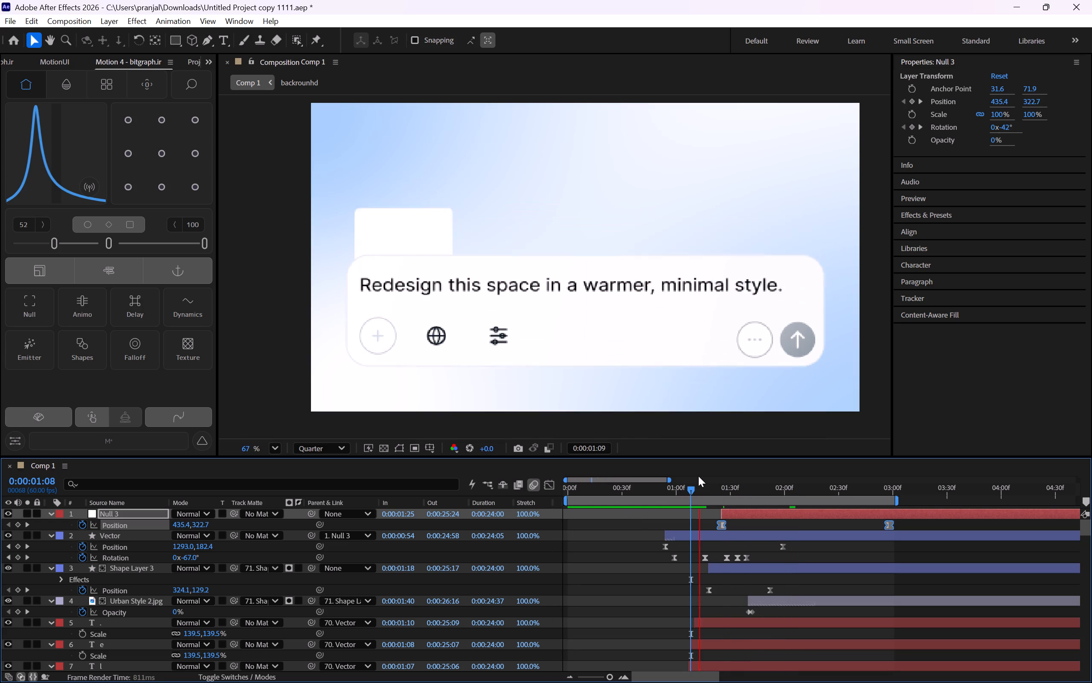
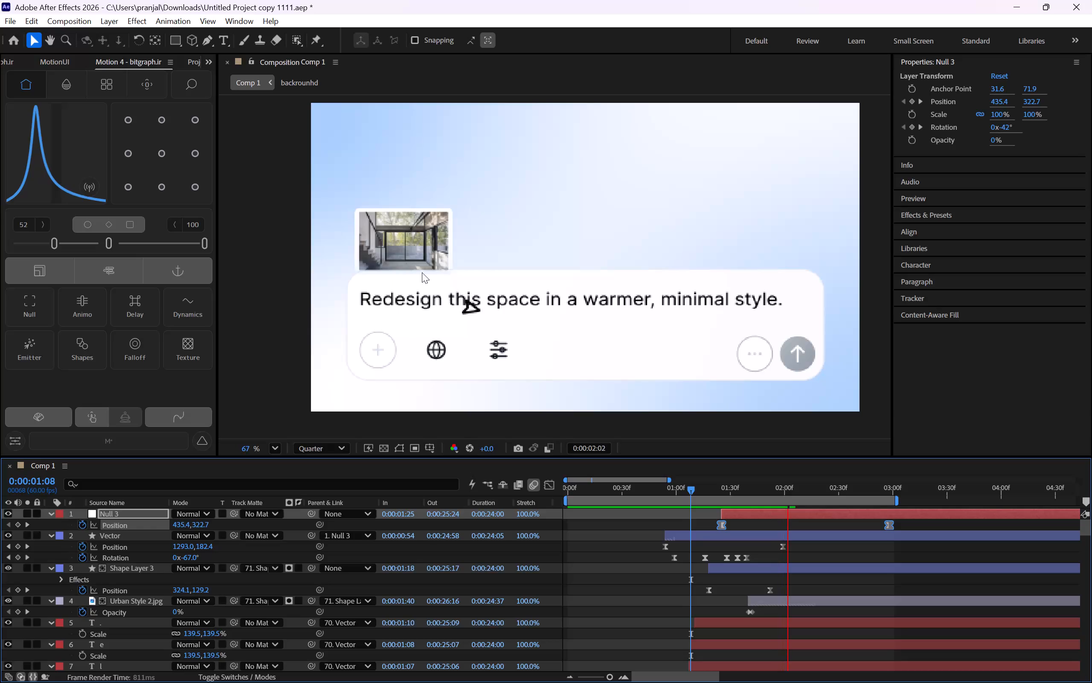
Preview the arrow's retimed movement from the start of the composition.
left_click_drag(682, 486, 364, 529)
key("space")
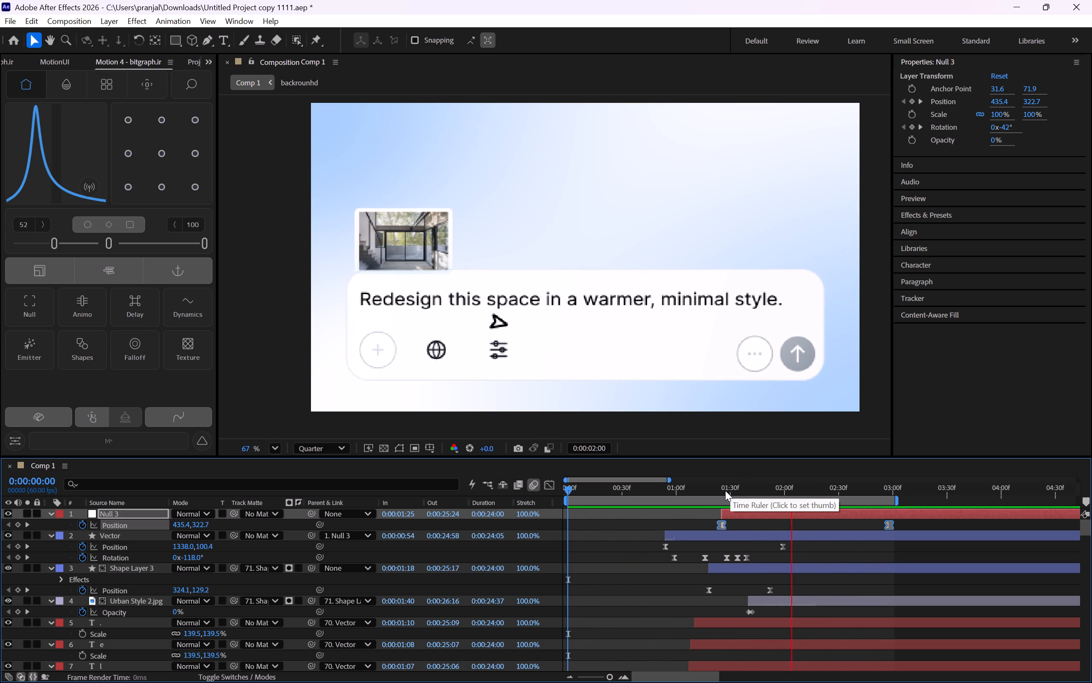
Undo the last influence adjustment on the Position speed curve of Null 3.
key("ctrl+z")
key("ctrl+z")
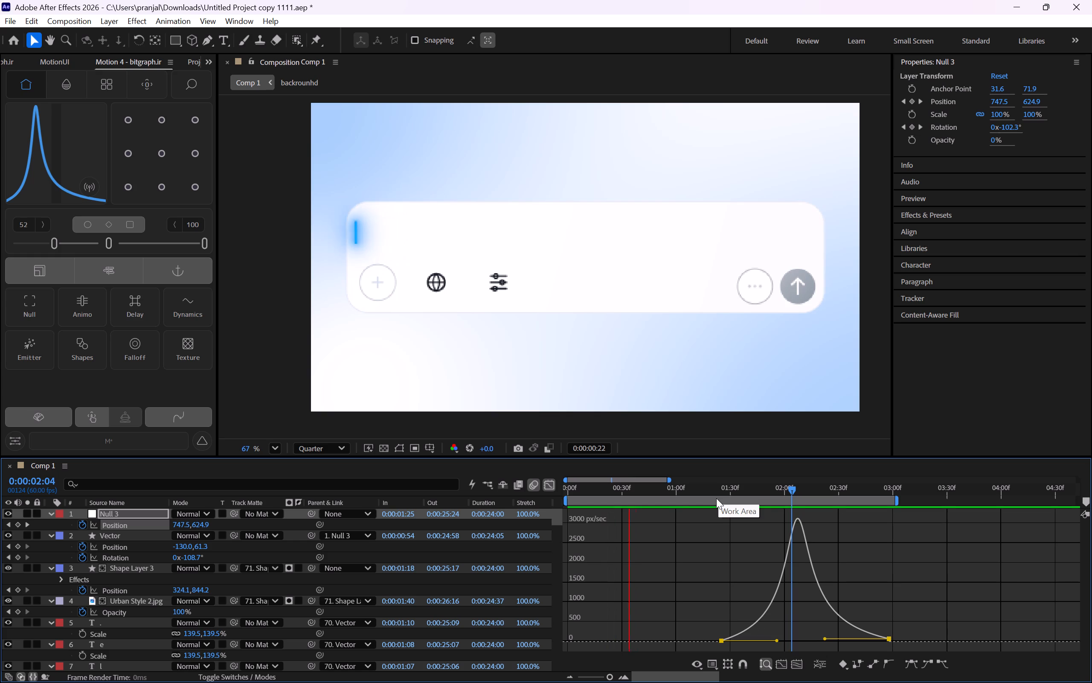
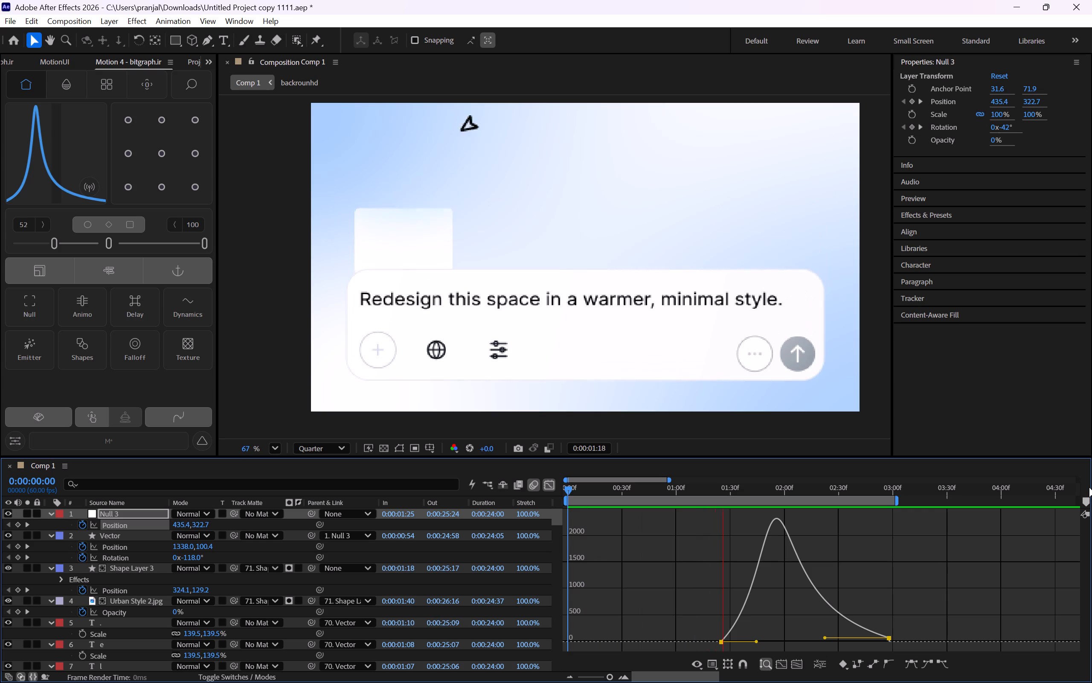
Examine the arrow's movement and angle along its curved path between about 0:00:01:45 and 0:00:02:11.
key("space")
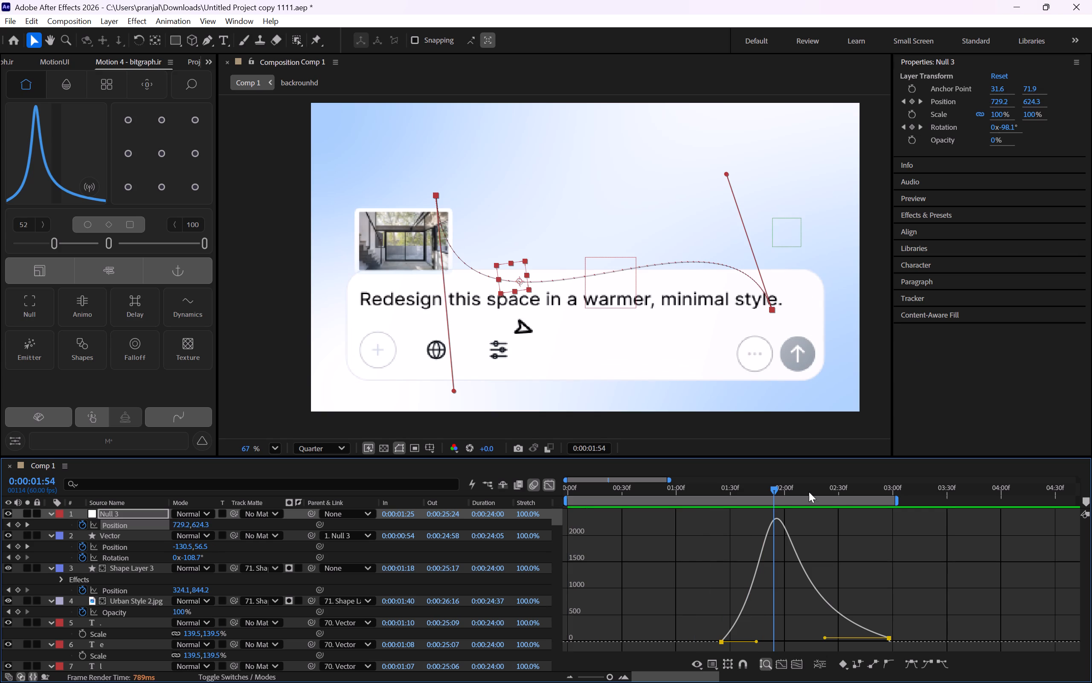
left_click_drag(775, 492, 764, 485)
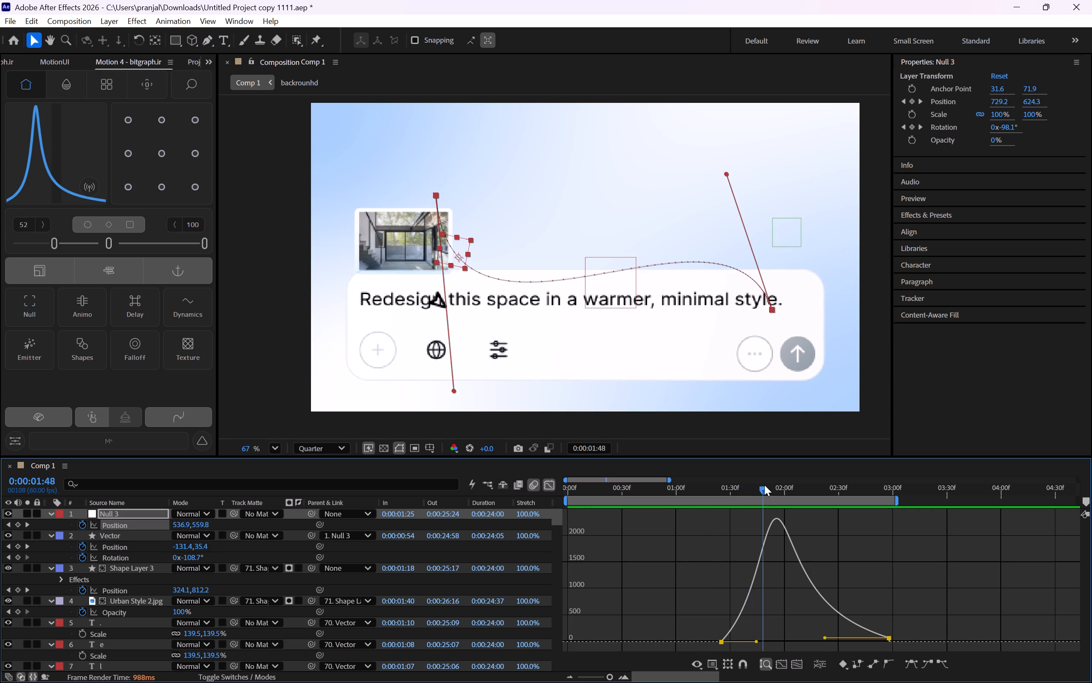
left_click_drag(764, 485, 758, 483)
key("space")
key("space")
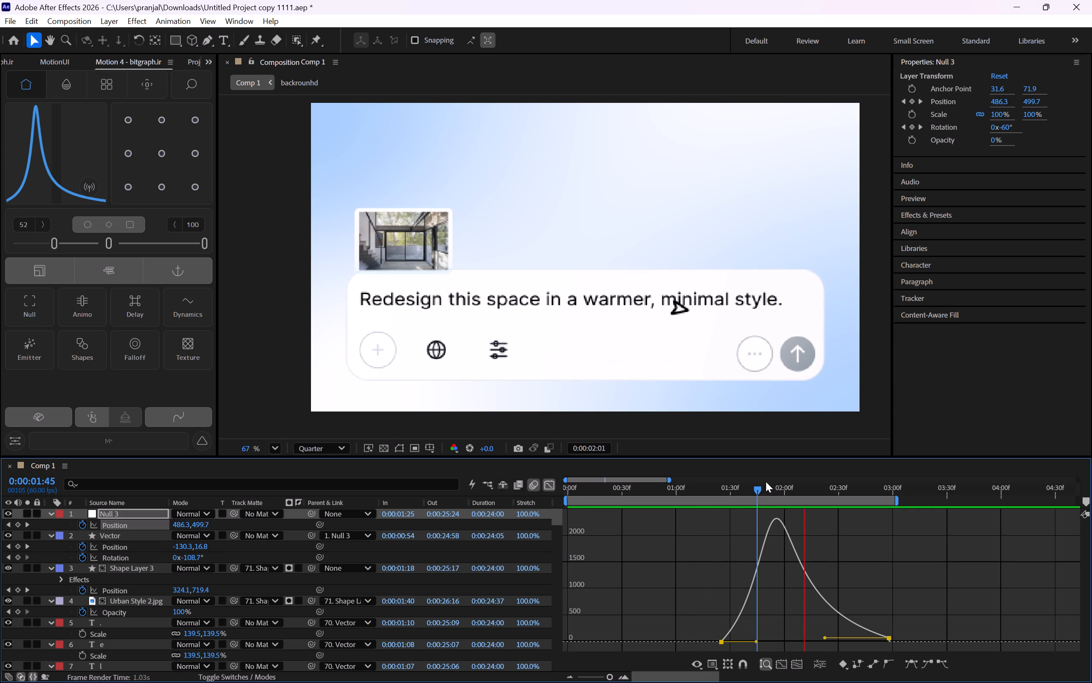
left_click_drag(776, 485, 784, 482)
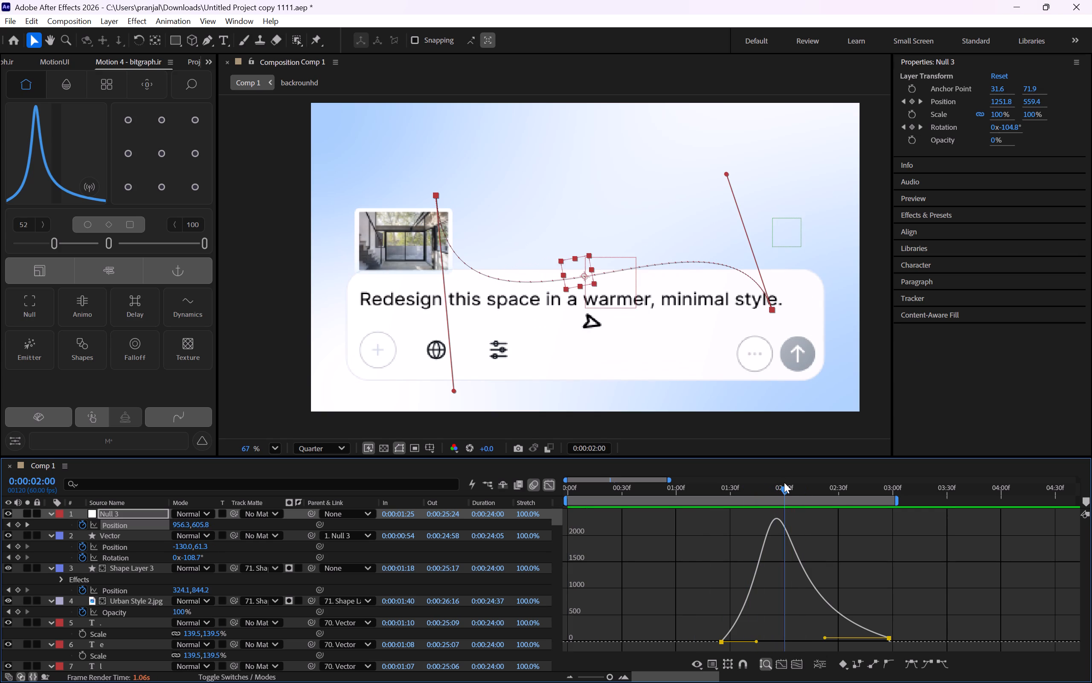
left_click_drag(784, 482, 790, 479)
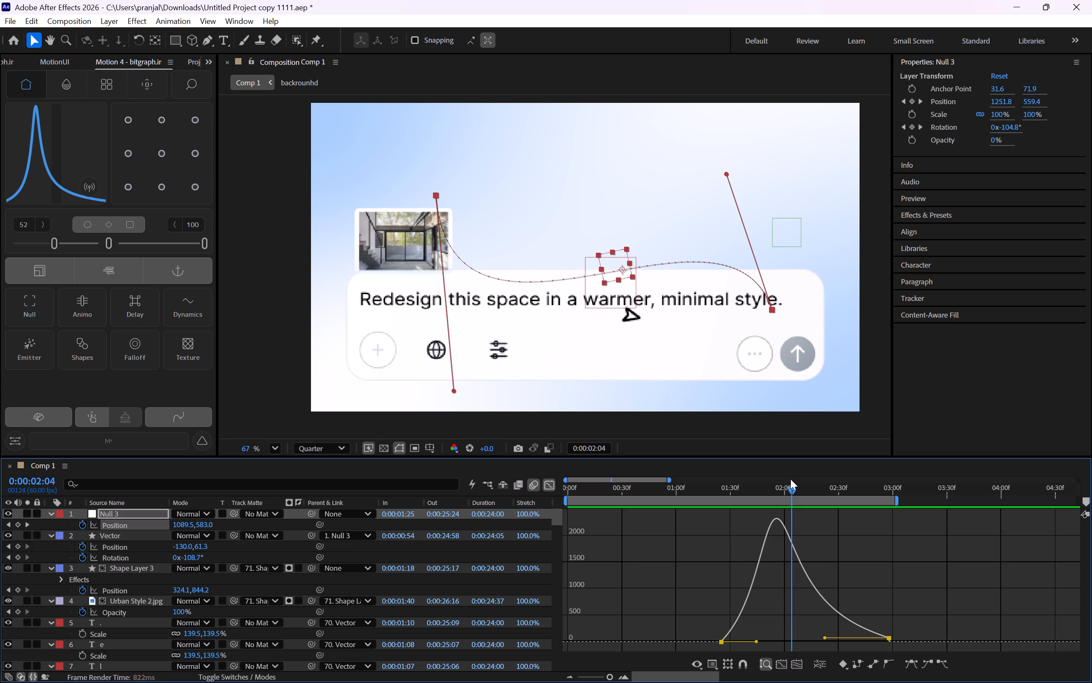
left_click_drag(790, 479, 811, 473)
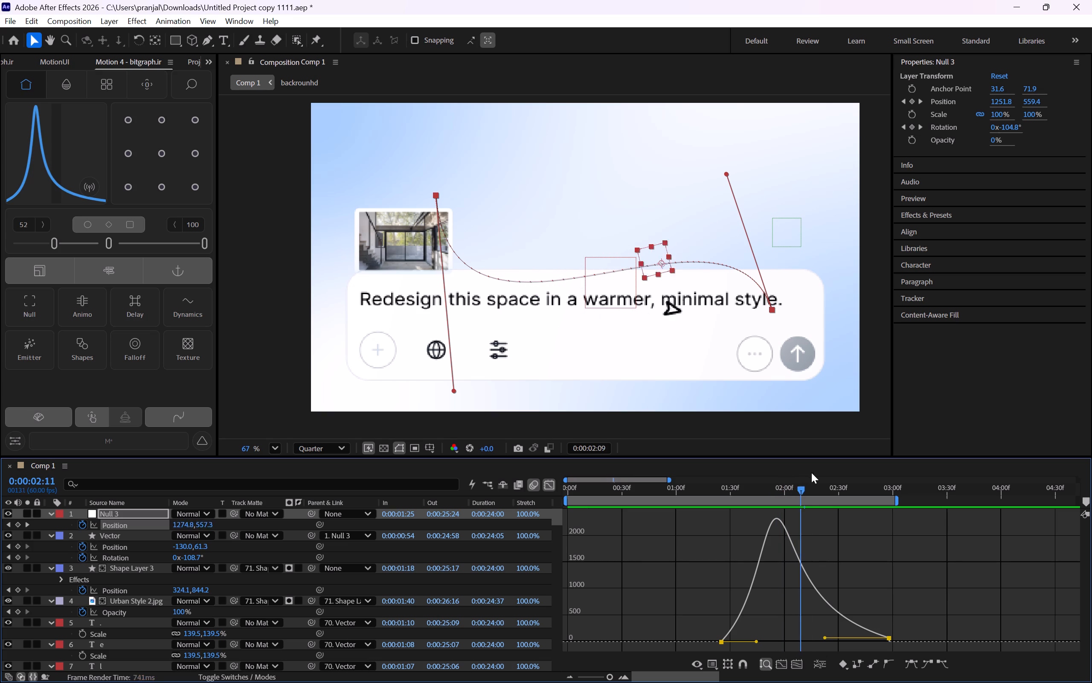
Add a Rotation keyframe of -125.4° to Null 3 at 0:00:02:02, midway along the arrow's path.
left_click_drag(811, 473, 786, 478)
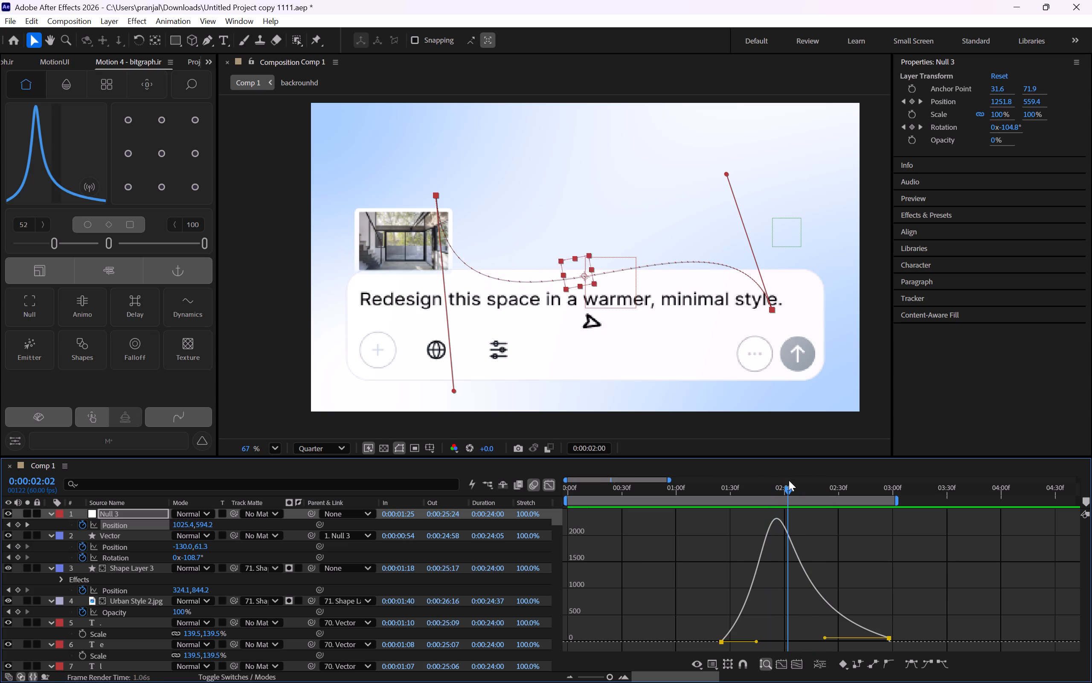
left_click(554, 484)
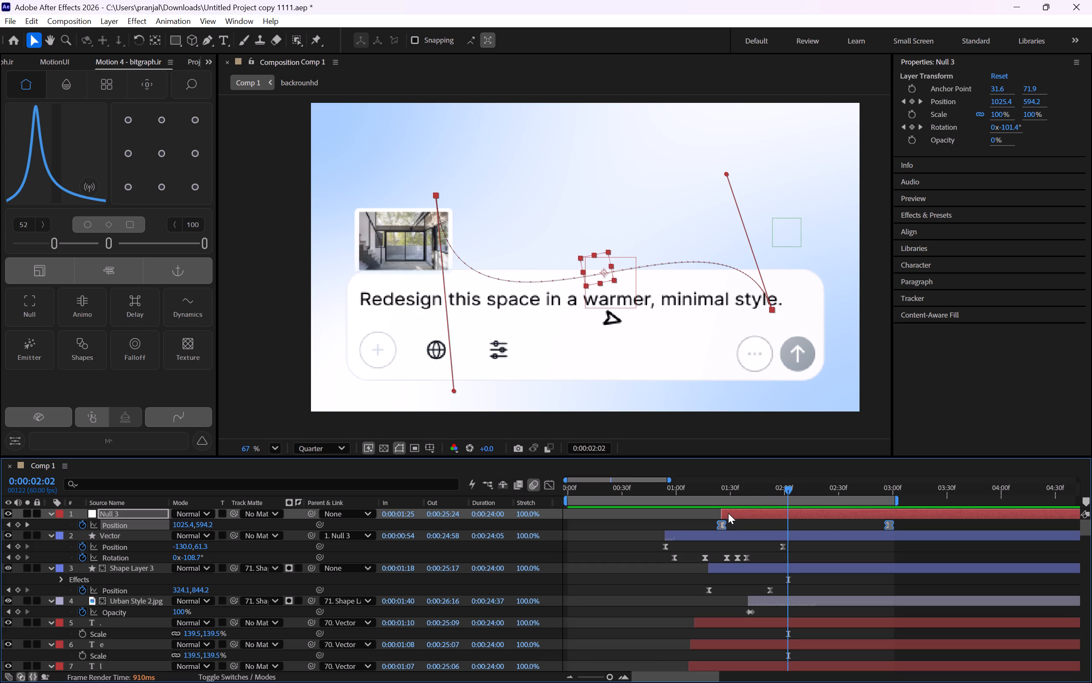
key("r")
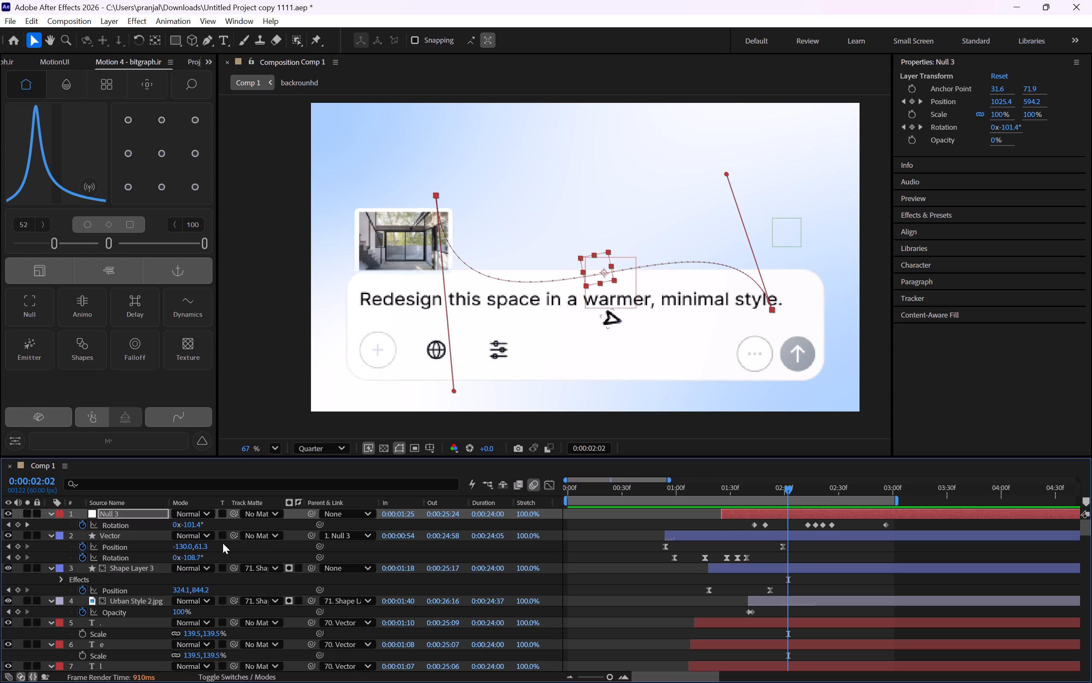
left_click_drag(197, 528, 197, 528)
left_click_drag(197, 528, 190, 528)
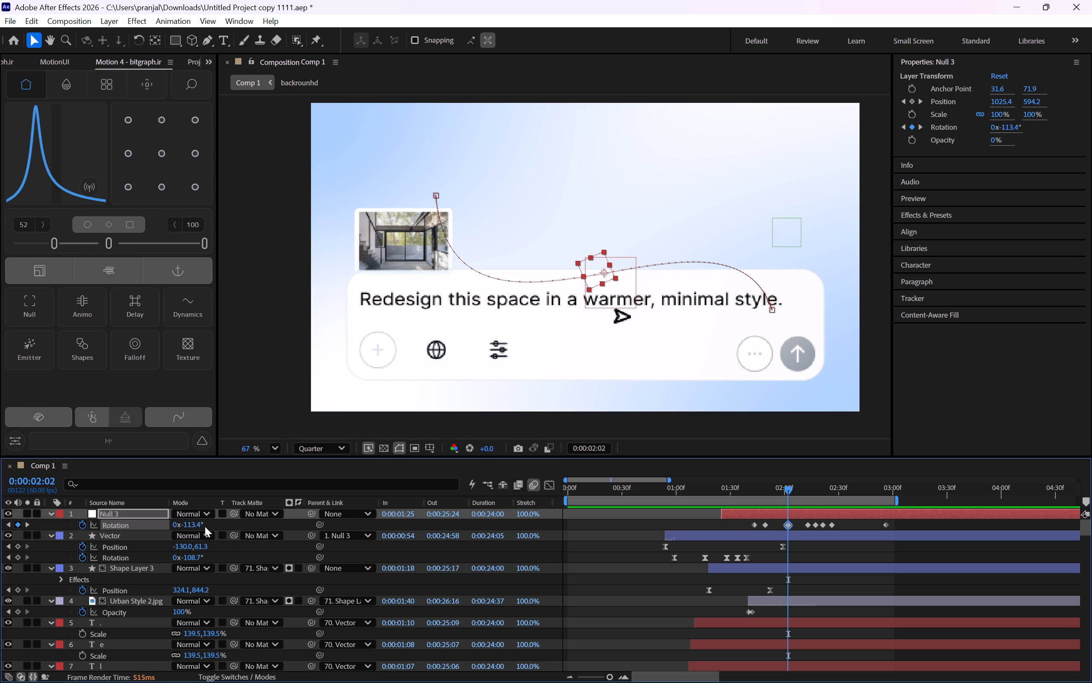
left_click_drag(197, 525, 190, 527)
left_click(813, 546)
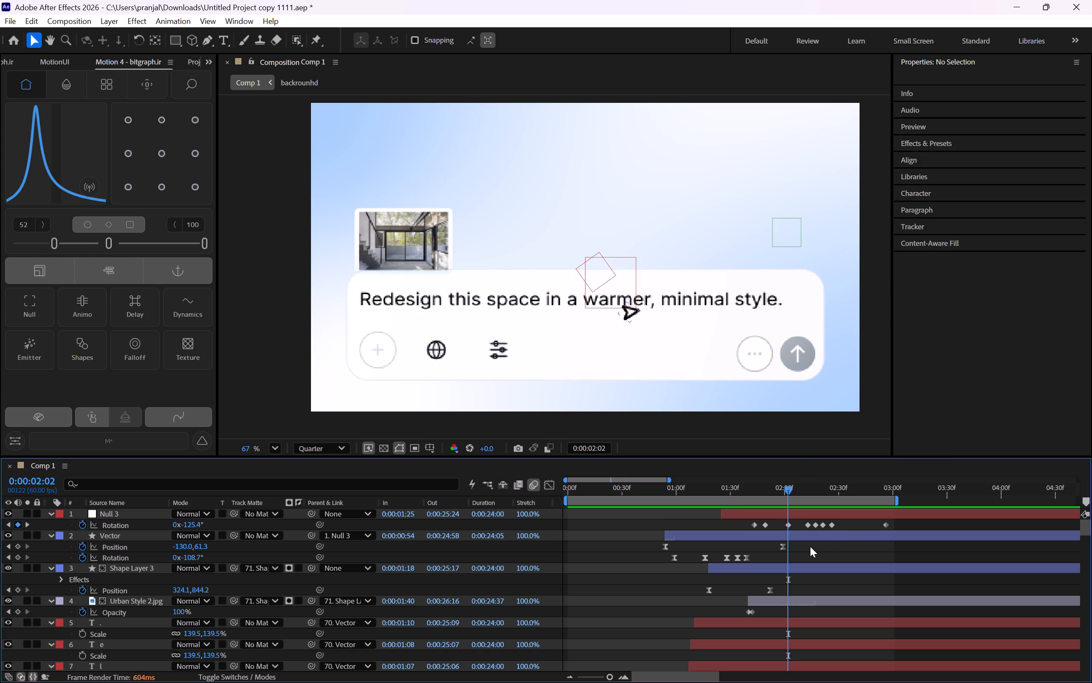
Preview the arrow's adjusted rotation from 0:00:01:18, and replay the whole animation from the start of the composition.
left_click_drag(752, 487, 709, 488)
key("space")
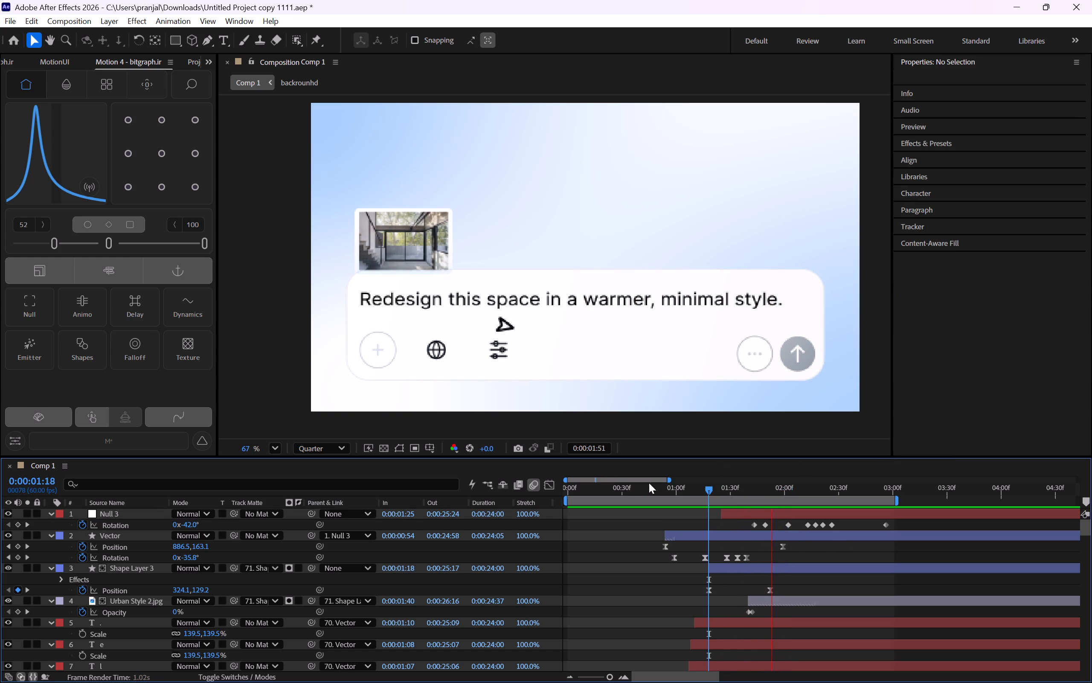
left_click_drag(628, 492, 421, 515)
key("space")
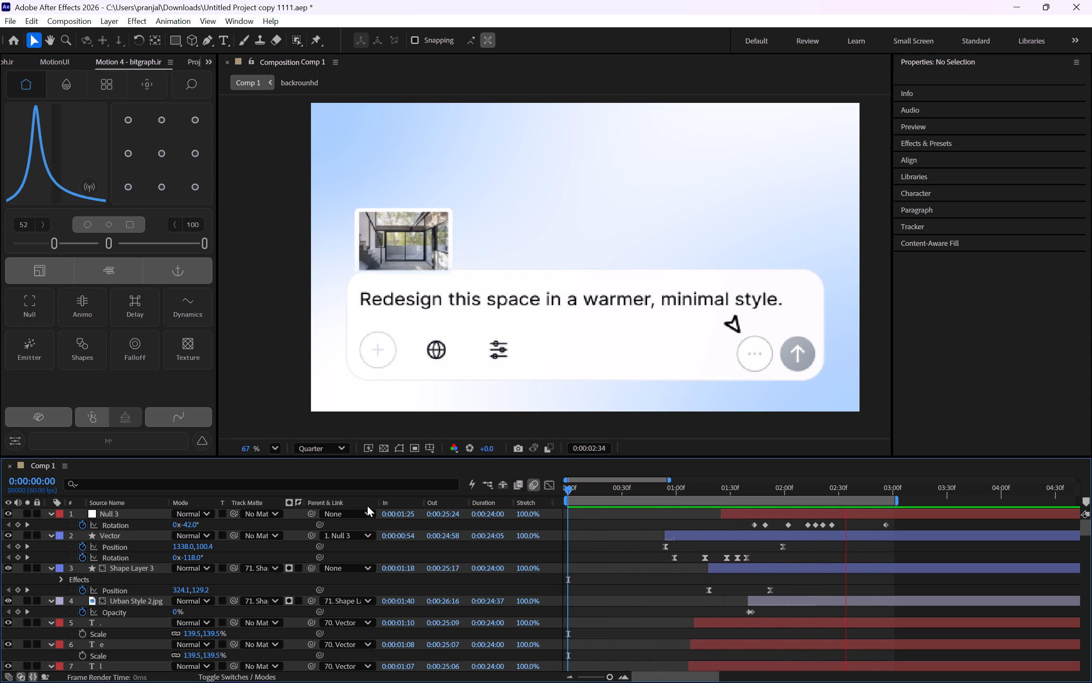
key("space")
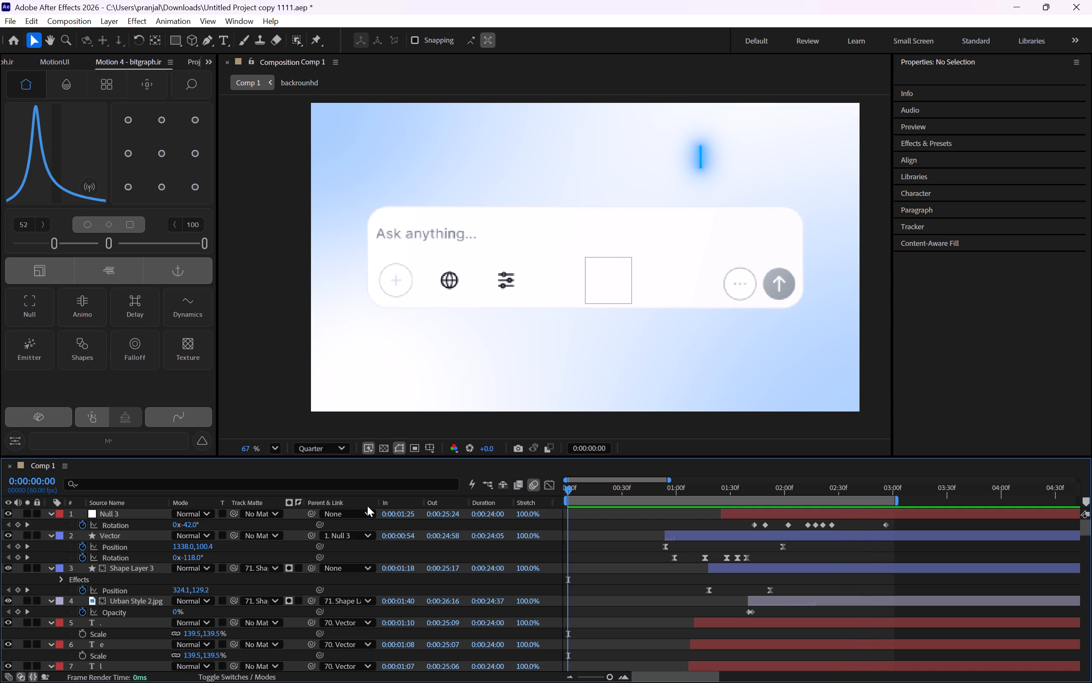
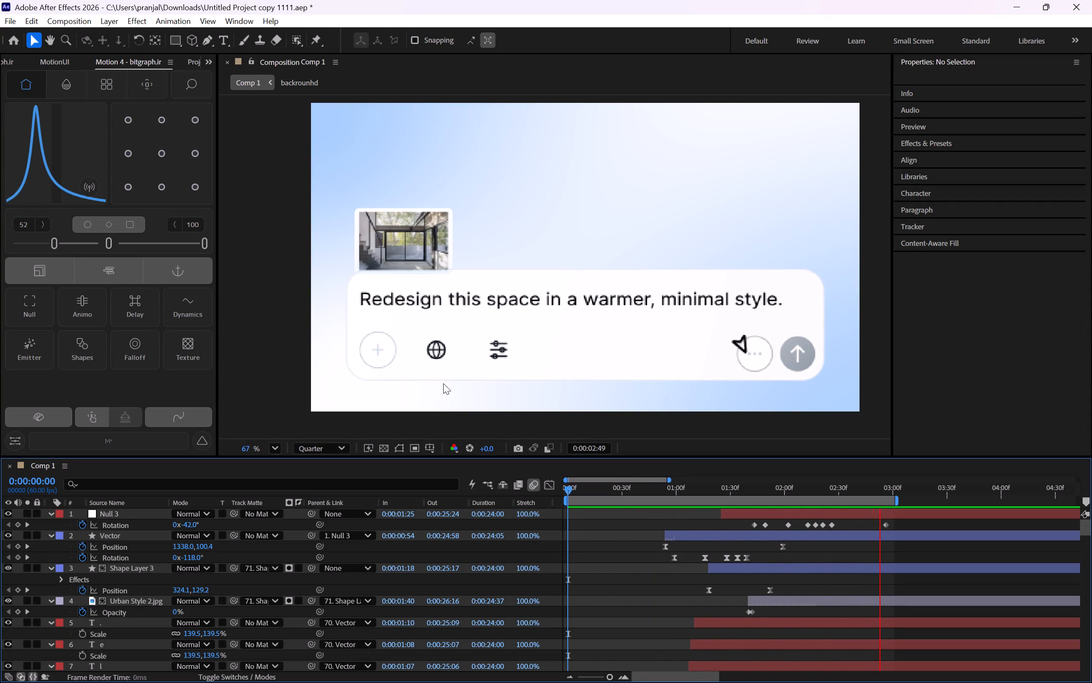
Examine the arrow's movement and rotation along its path between about 0:00:01:34 and 0:00:02:50.
key("space")
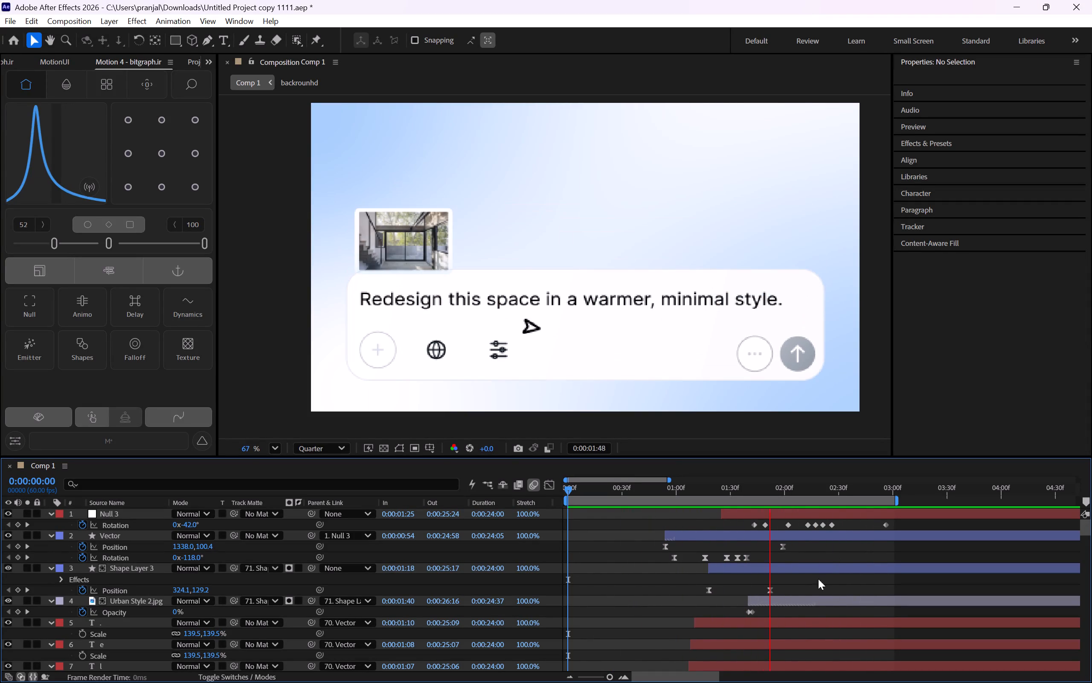
left_click_drag(771, 485, 709, 498)
key("space")
key("space")
left_click_drag(741, 485, 731, 487)
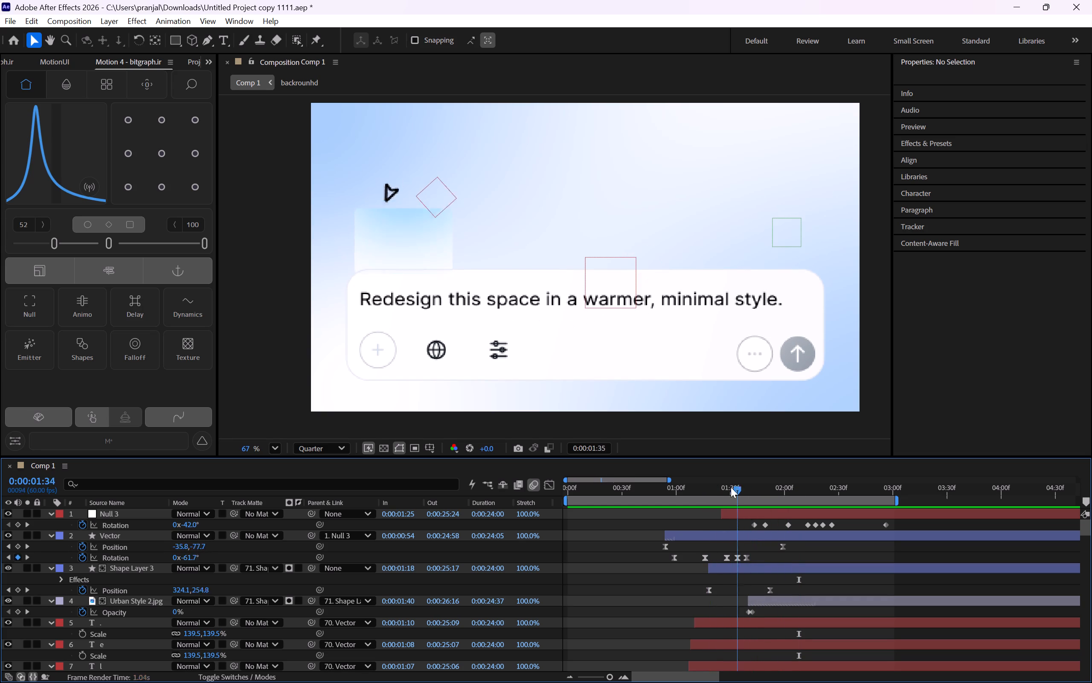
left_click_drag(731, 487, 753, 484)
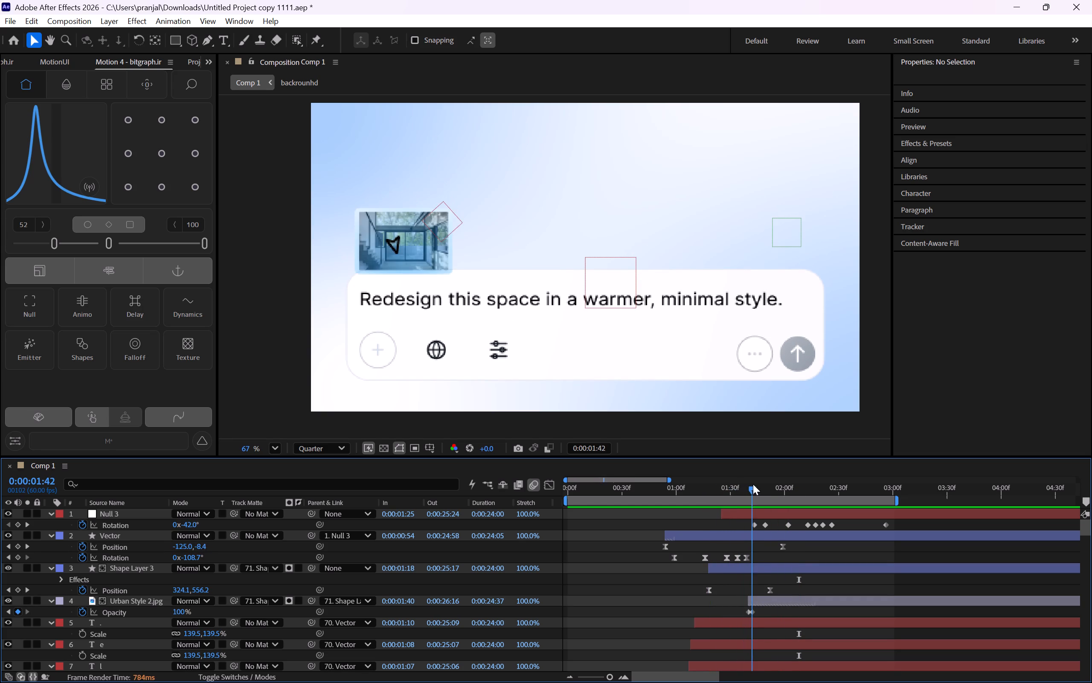
left_click_drag(753, 484, 790, 480)
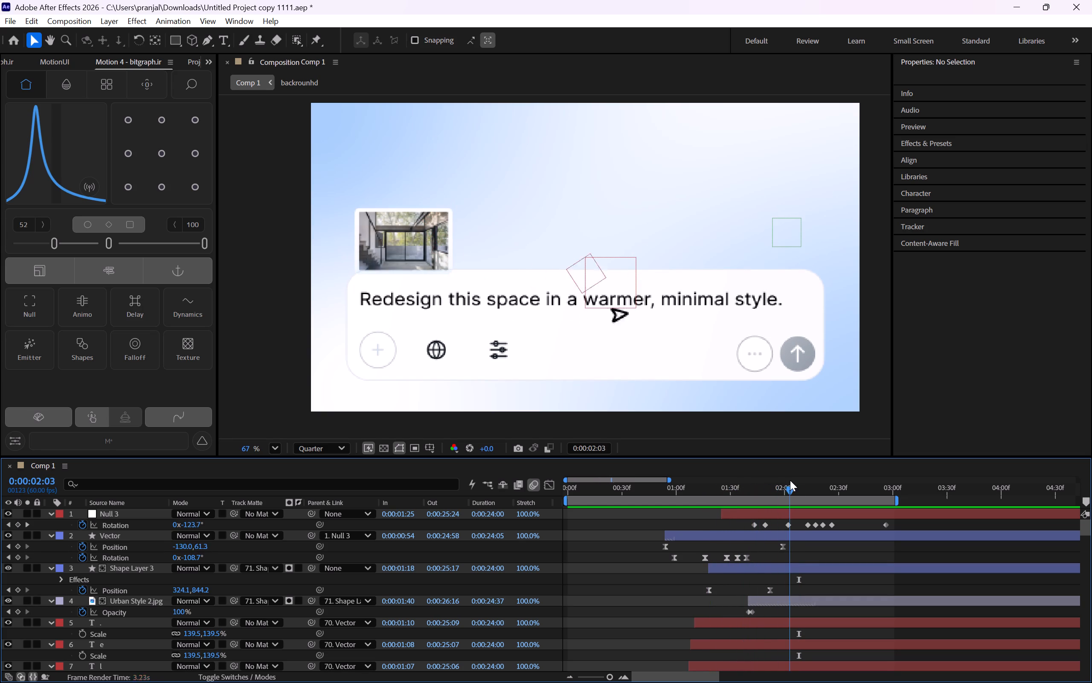
left_click_drag(790, 480, 870, 502)
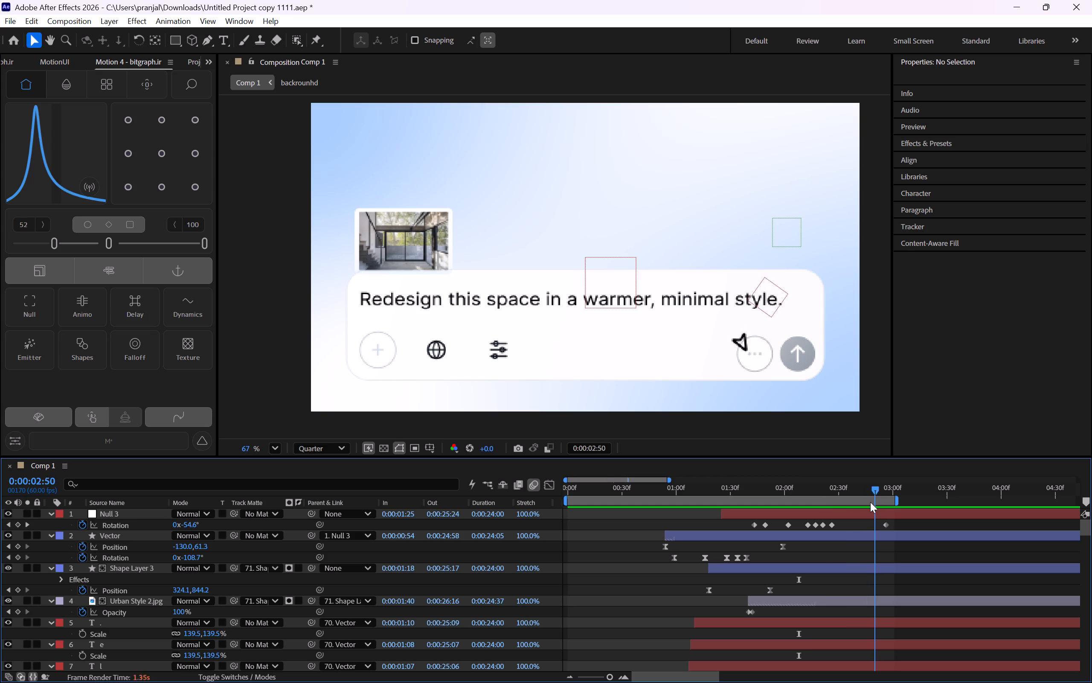
left_click_drag(870, 502, 816, 501)
key("space")
key("space")
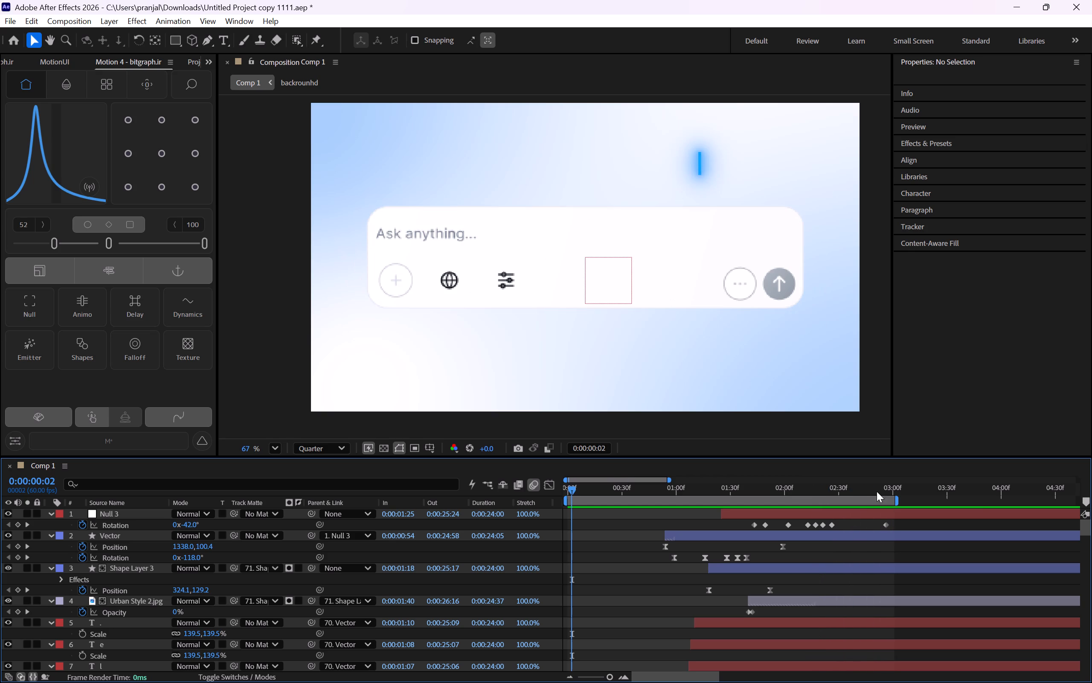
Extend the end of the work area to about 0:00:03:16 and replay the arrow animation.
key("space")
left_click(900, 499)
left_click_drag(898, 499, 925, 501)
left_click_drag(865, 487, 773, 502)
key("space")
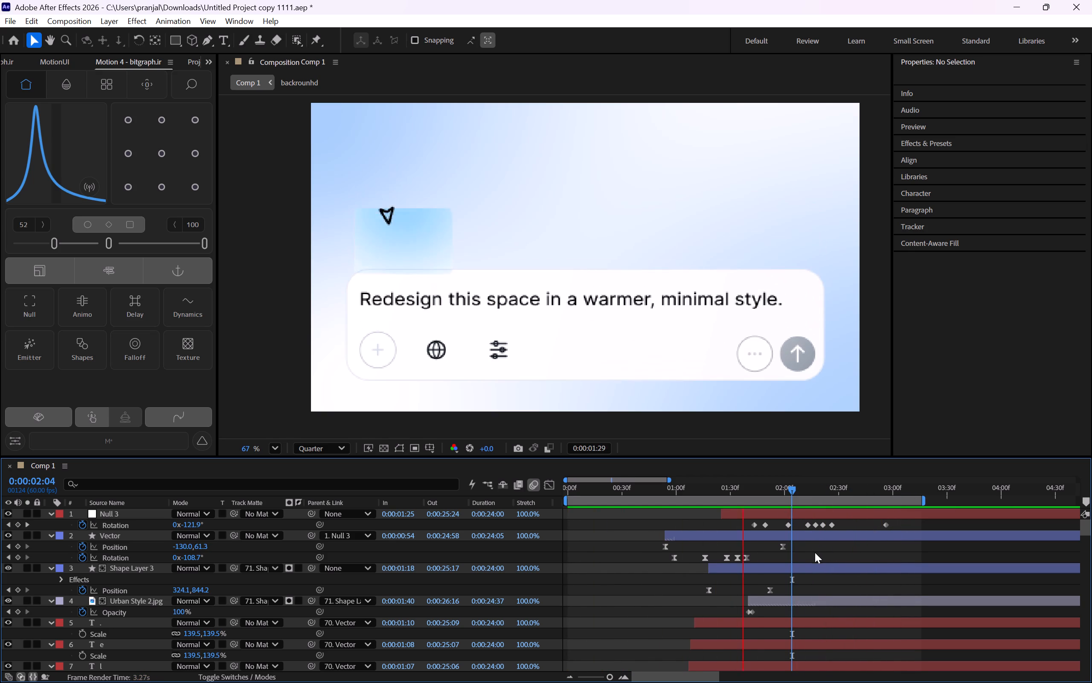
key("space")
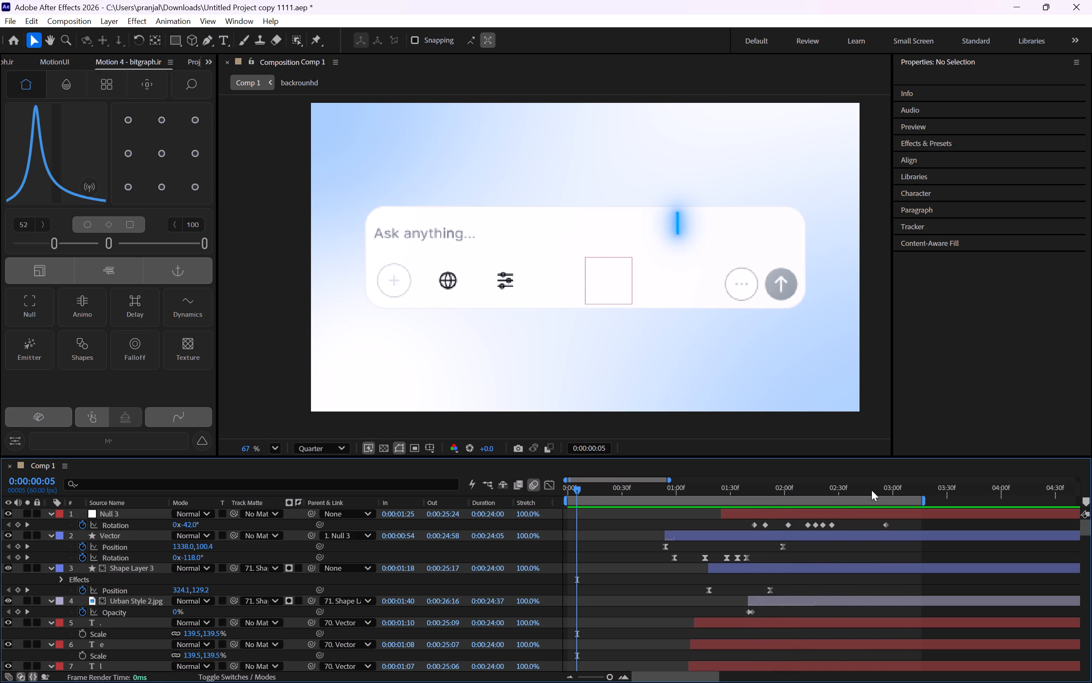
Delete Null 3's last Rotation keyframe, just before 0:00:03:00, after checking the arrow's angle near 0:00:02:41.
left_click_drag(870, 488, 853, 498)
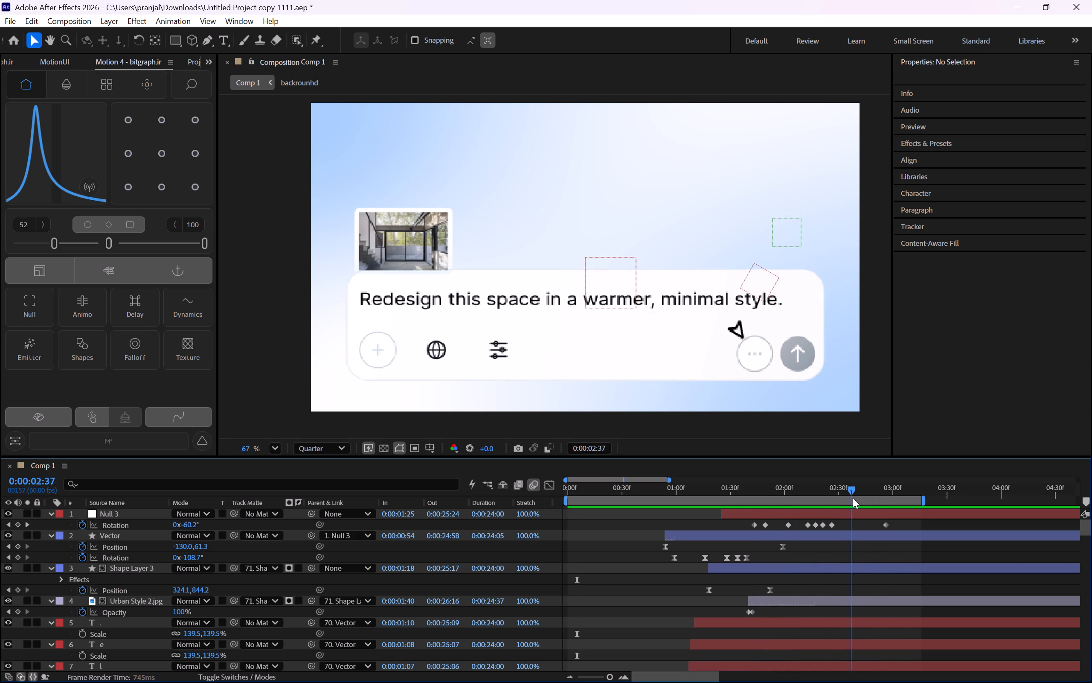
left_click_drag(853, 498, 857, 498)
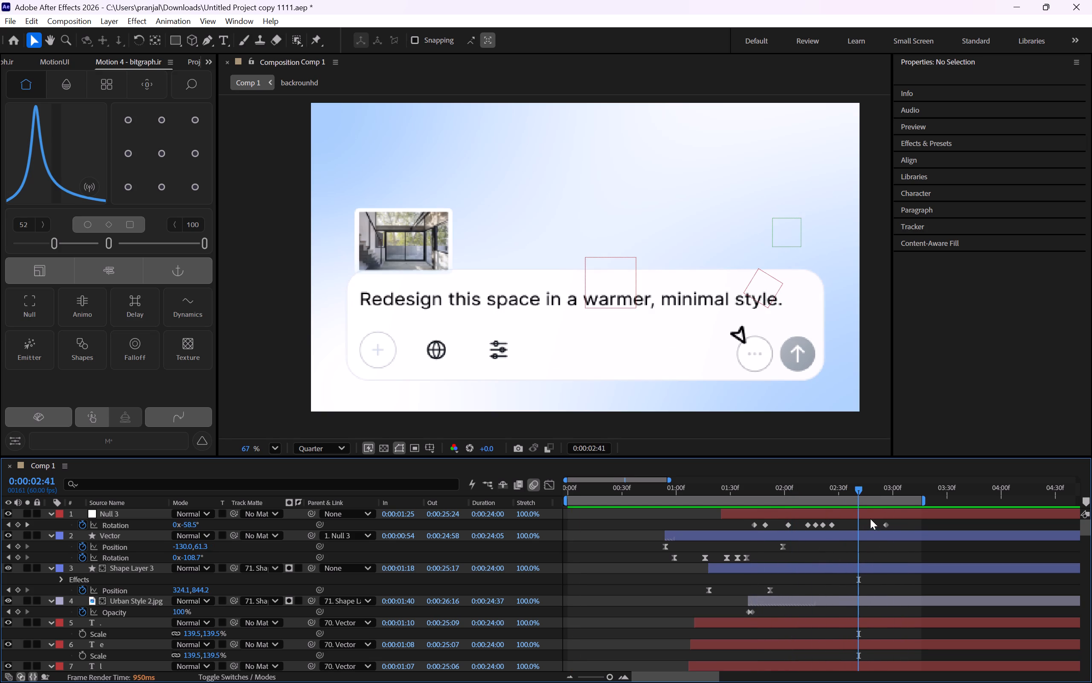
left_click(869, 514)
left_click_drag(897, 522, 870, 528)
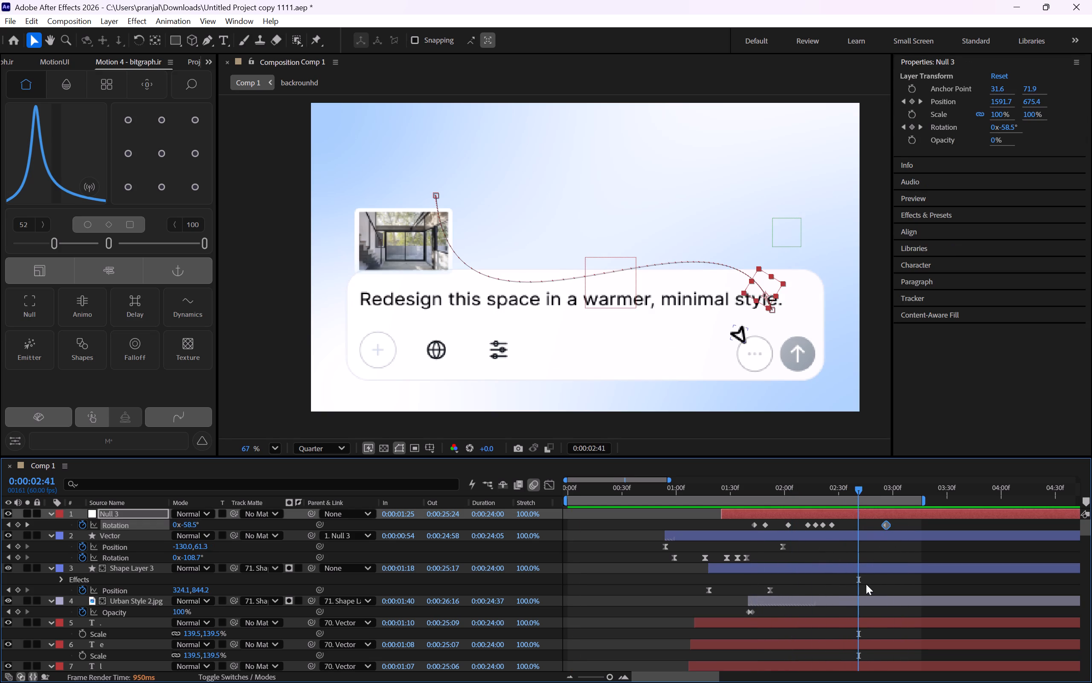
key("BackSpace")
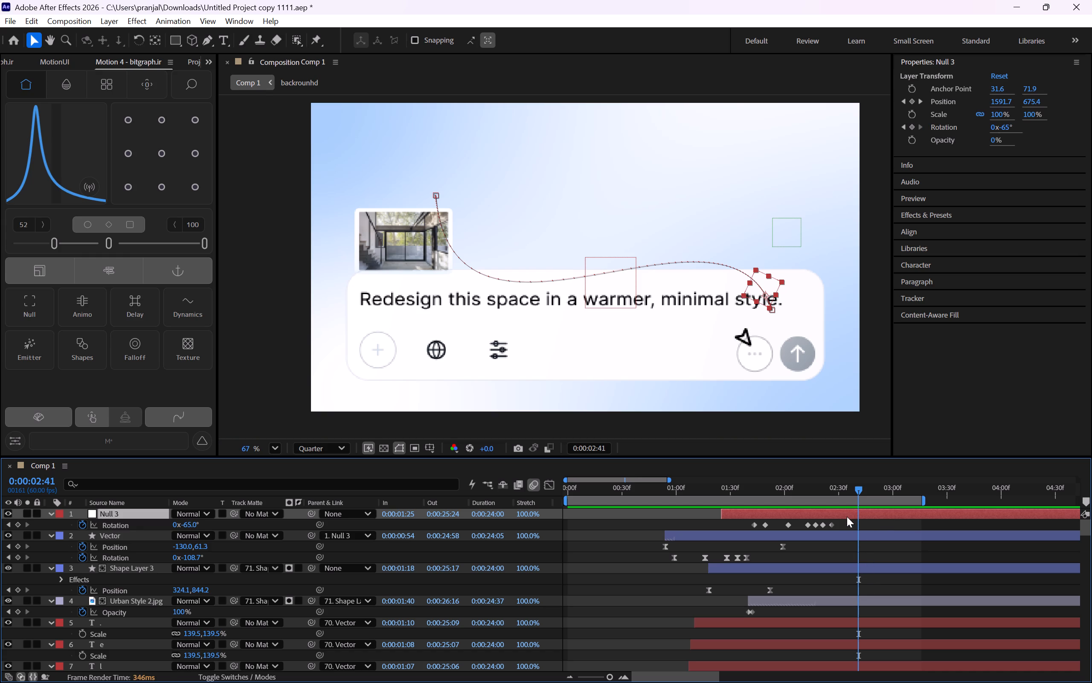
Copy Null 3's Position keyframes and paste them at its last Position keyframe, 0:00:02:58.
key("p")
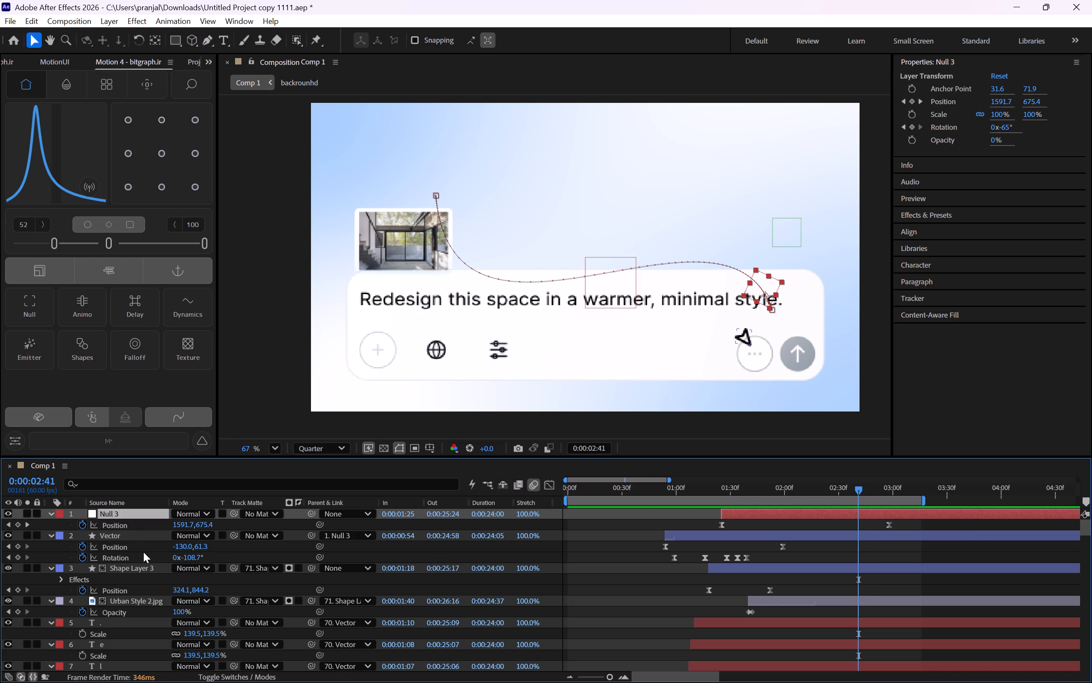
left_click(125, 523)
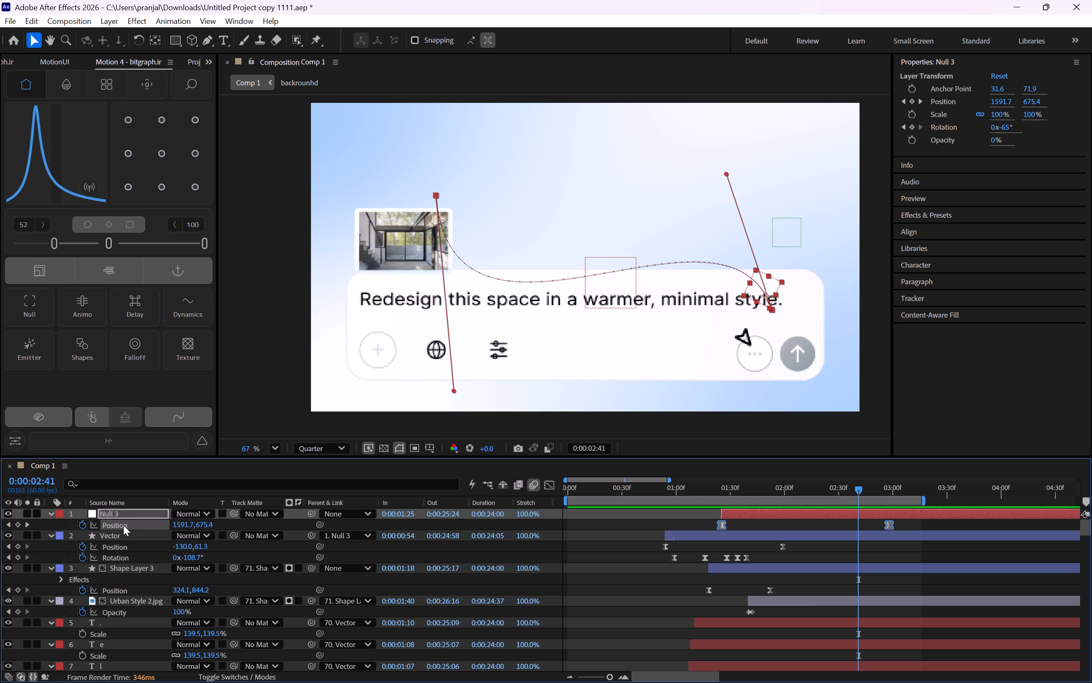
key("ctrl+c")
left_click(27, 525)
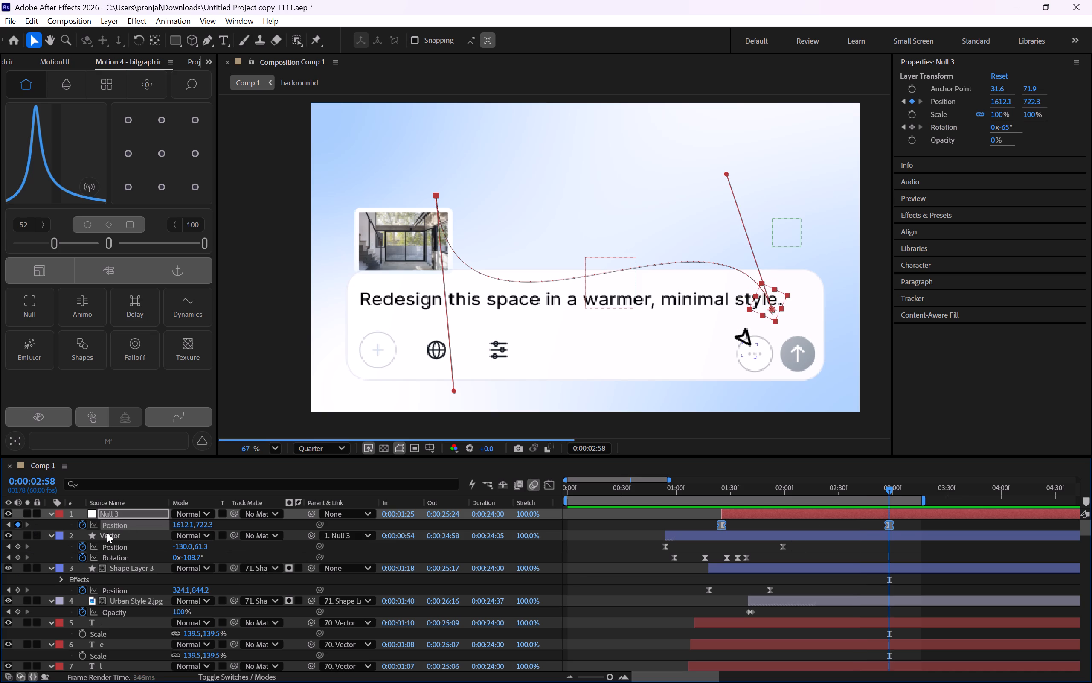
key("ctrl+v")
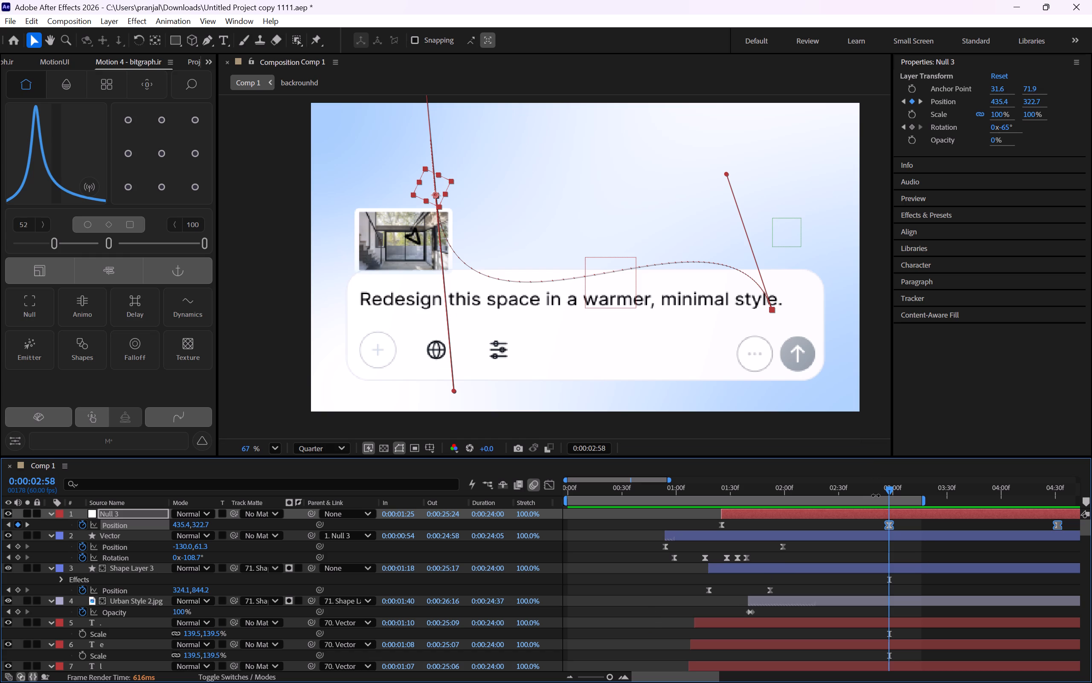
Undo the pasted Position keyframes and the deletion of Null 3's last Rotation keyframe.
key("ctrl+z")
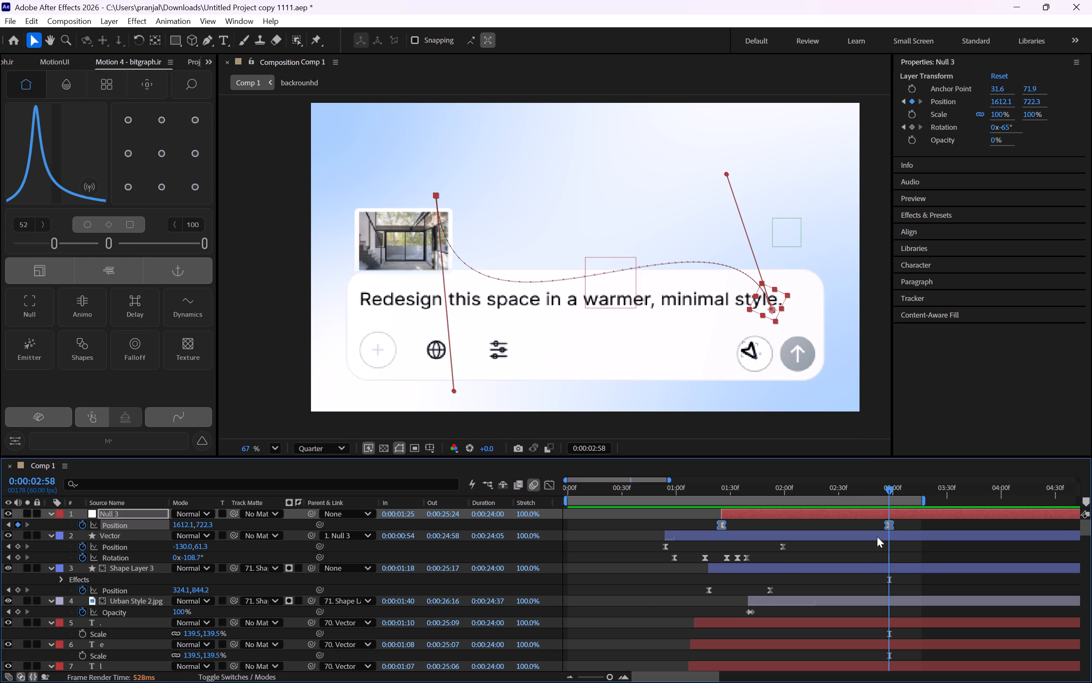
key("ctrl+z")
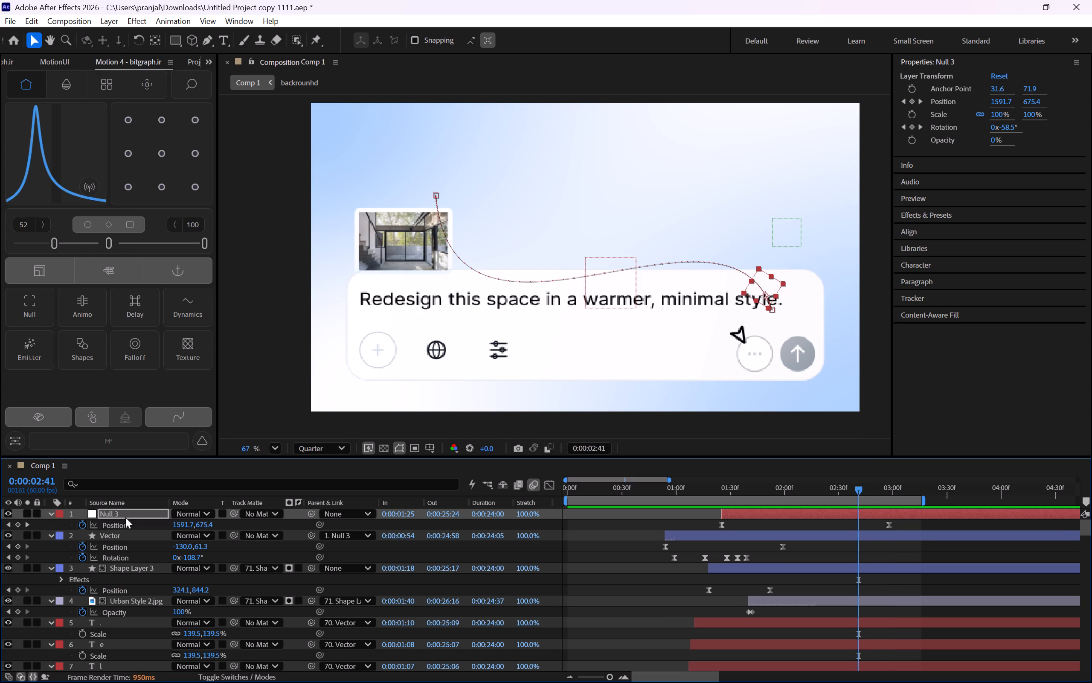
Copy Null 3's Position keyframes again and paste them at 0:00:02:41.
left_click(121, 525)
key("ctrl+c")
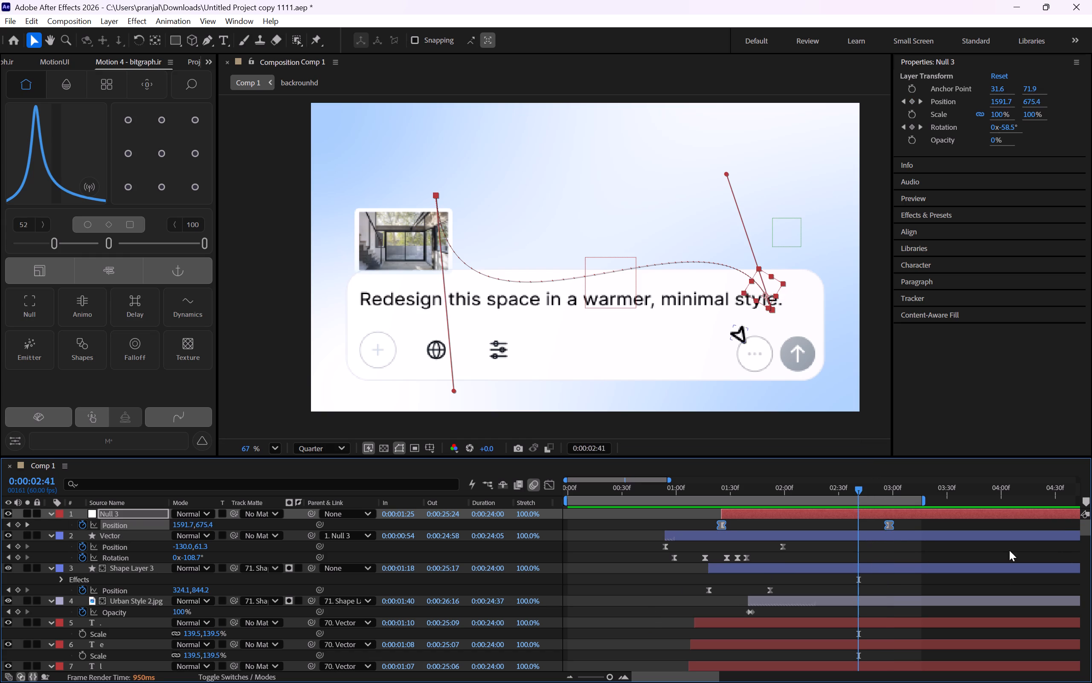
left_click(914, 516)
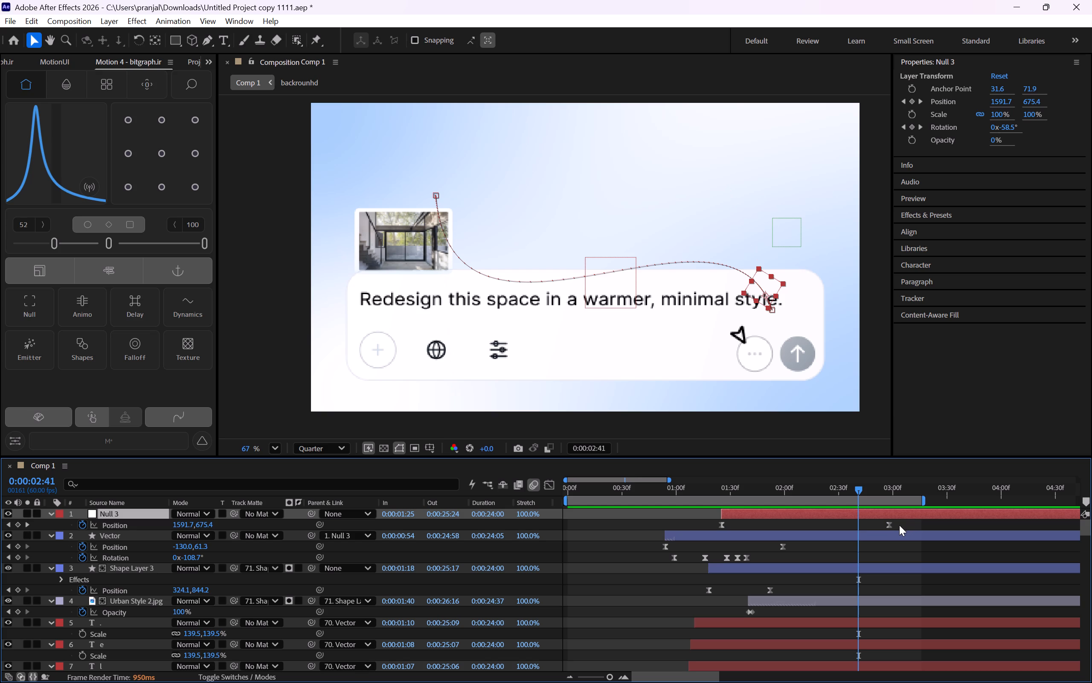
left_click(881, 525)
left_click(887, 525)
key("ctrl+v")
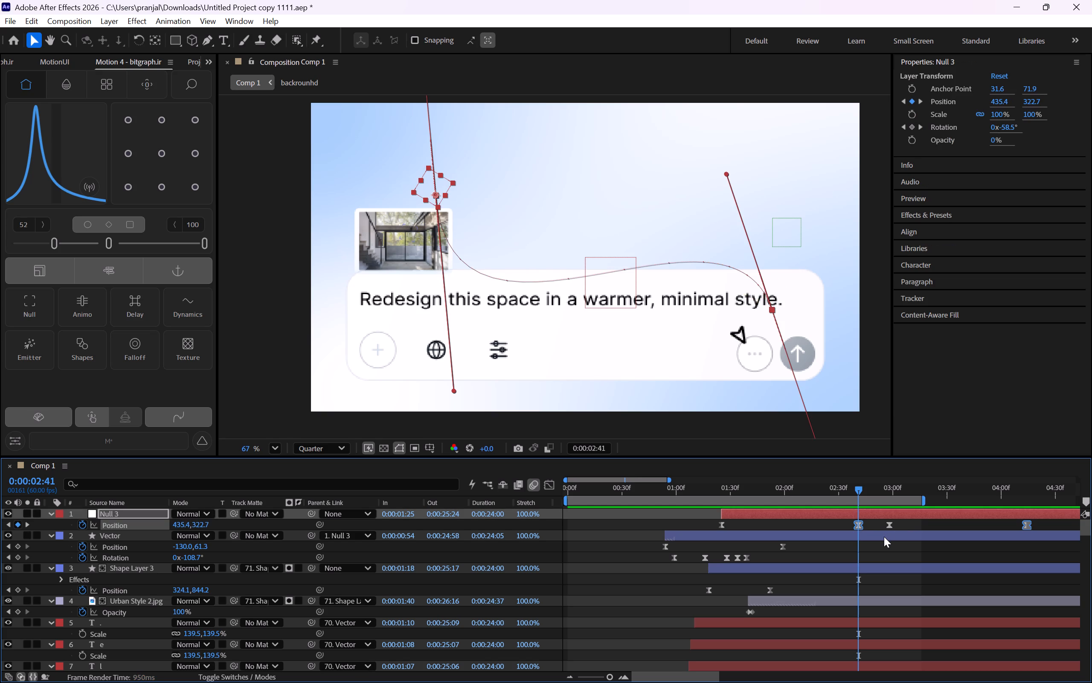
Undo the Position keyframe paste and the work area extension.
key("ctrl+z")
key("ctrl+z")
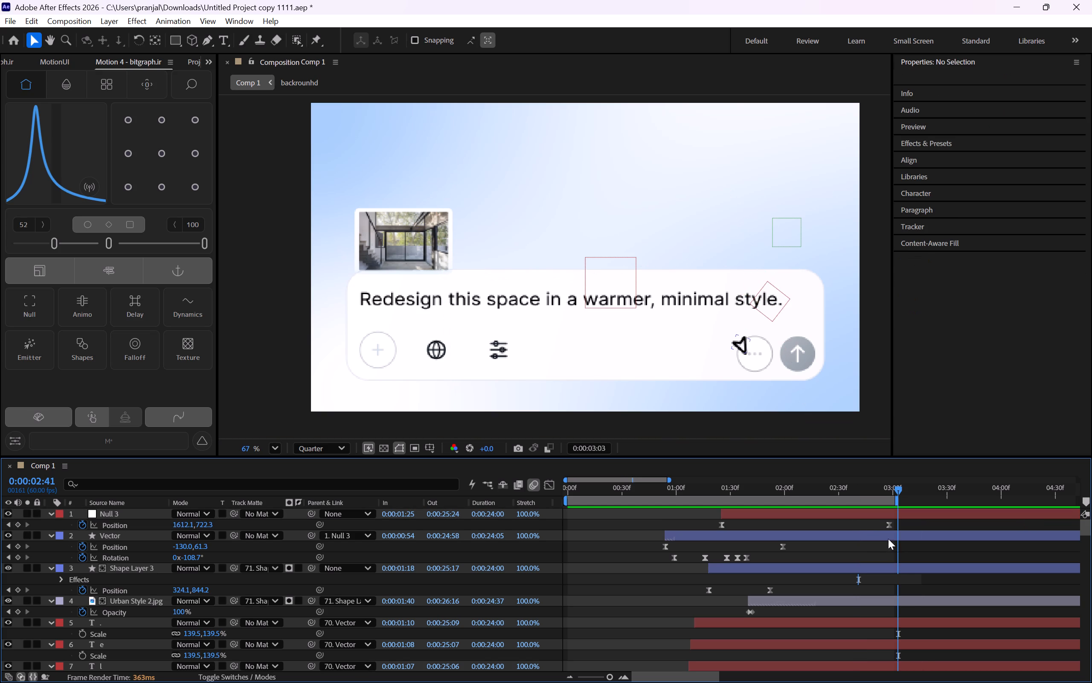
Examine the arrow's travel from the image card to the prompt box's buttons, and replay the whole animation from the start.
left_click_drag(879, 490, 820, 498)
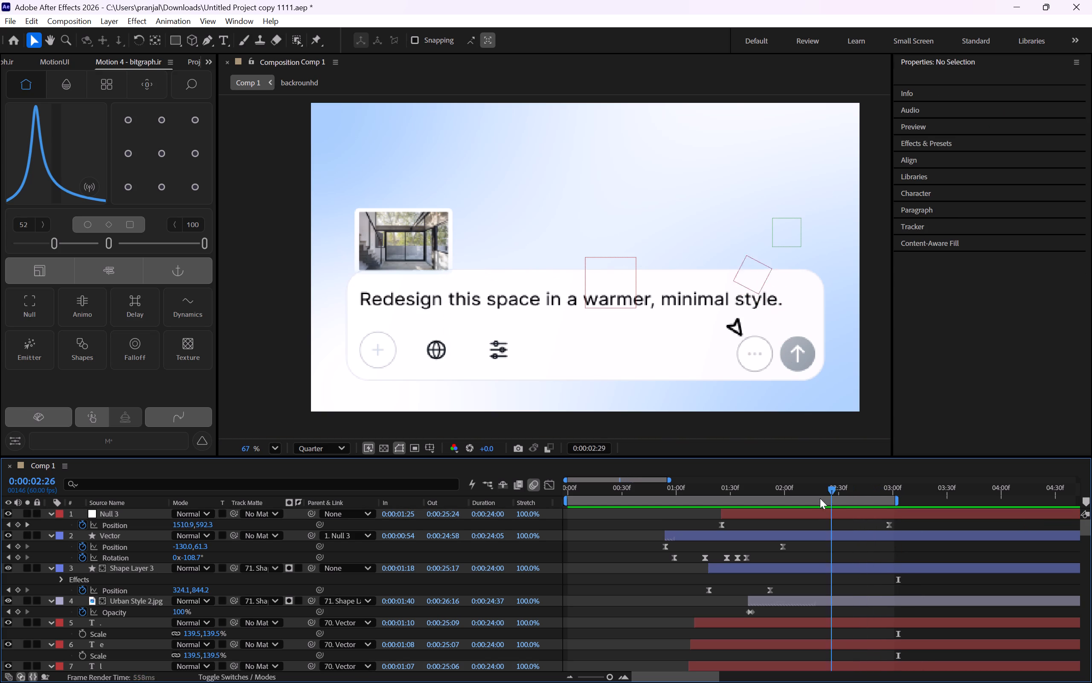
left_click_drag(820, 498, 815, 500)
key("space")
key("space")
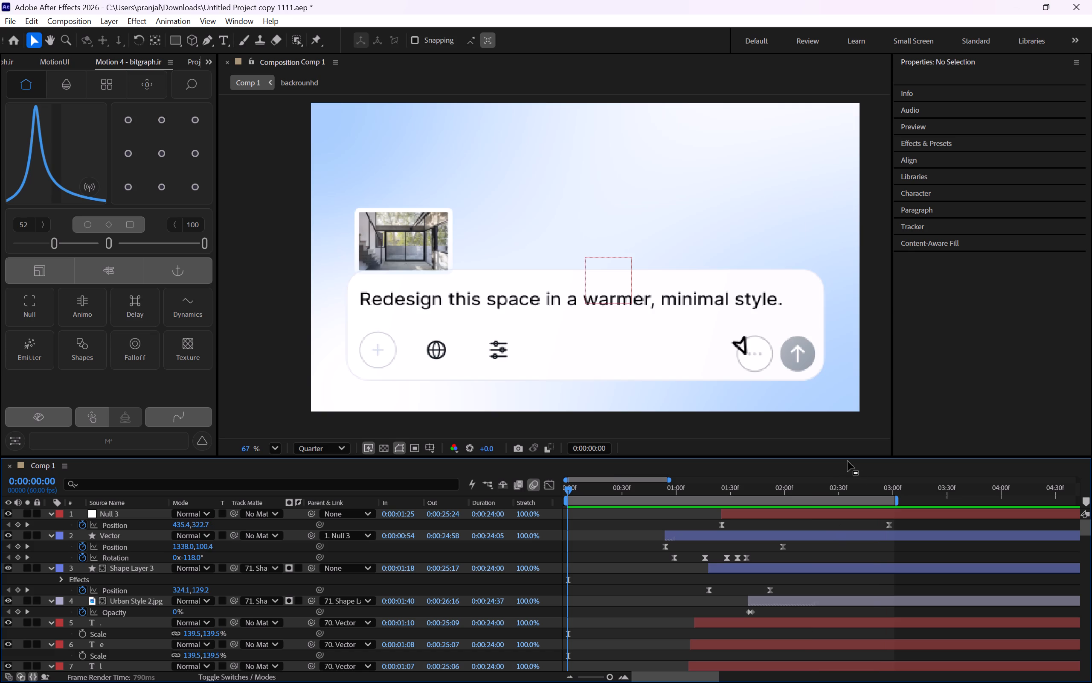
left_click_drag(874, 489, 852, 500)
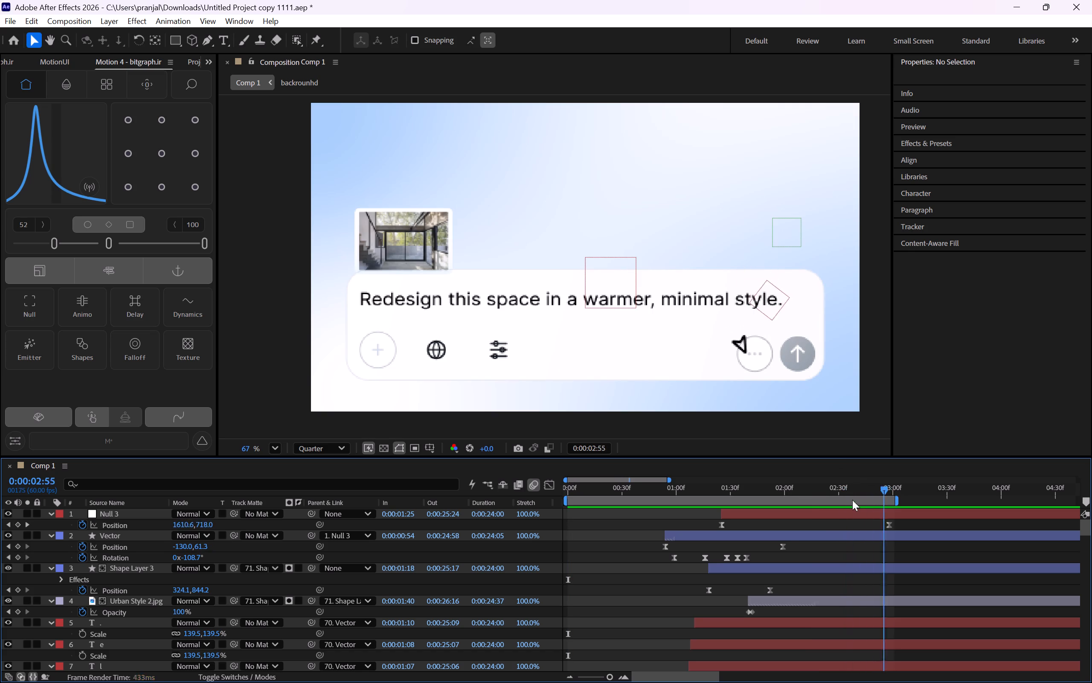
left_click_drag(852, 500, 690, 533)
key("space")
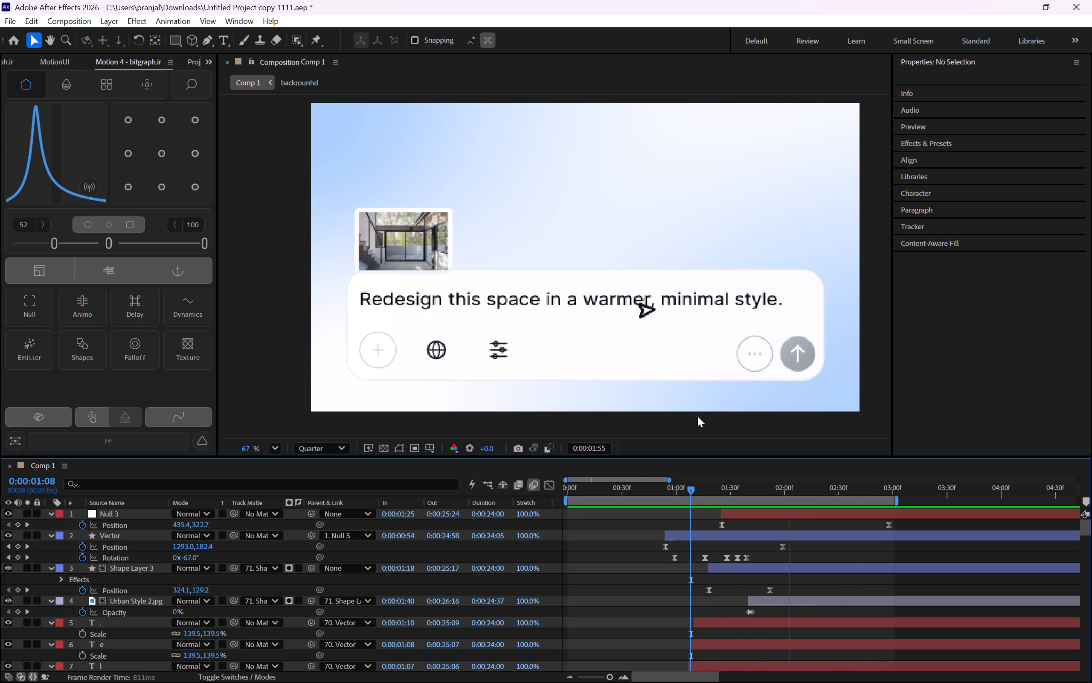
key("space")
left_click_drag(788, 482, 415, 537)
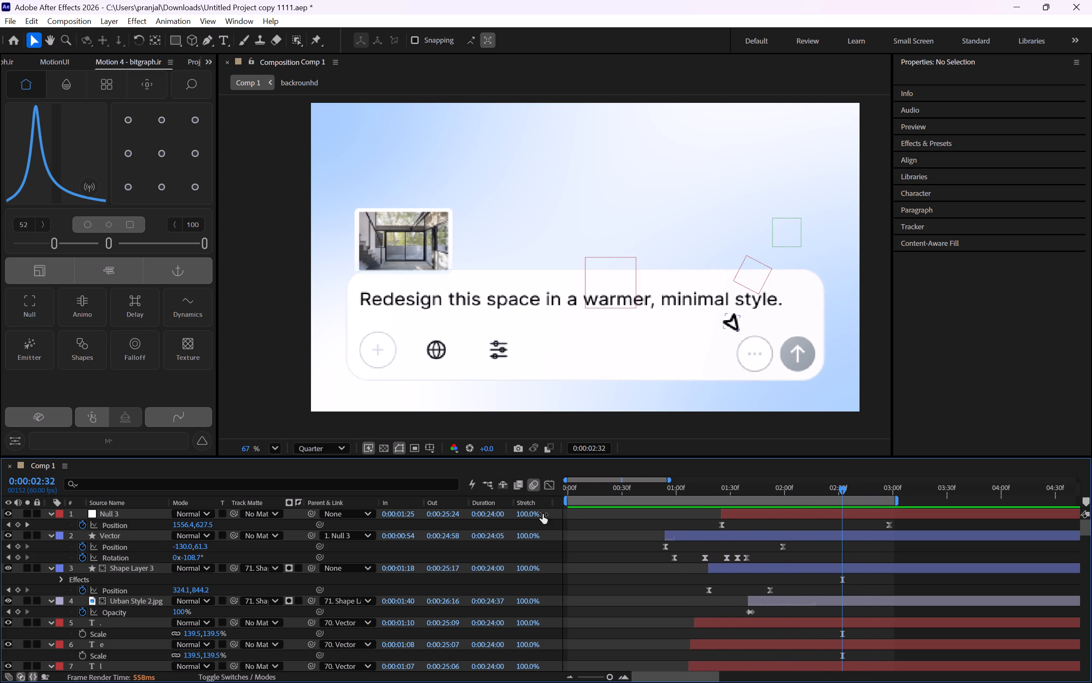
left_click_drag(607, 484, 508, 496)
key("space")
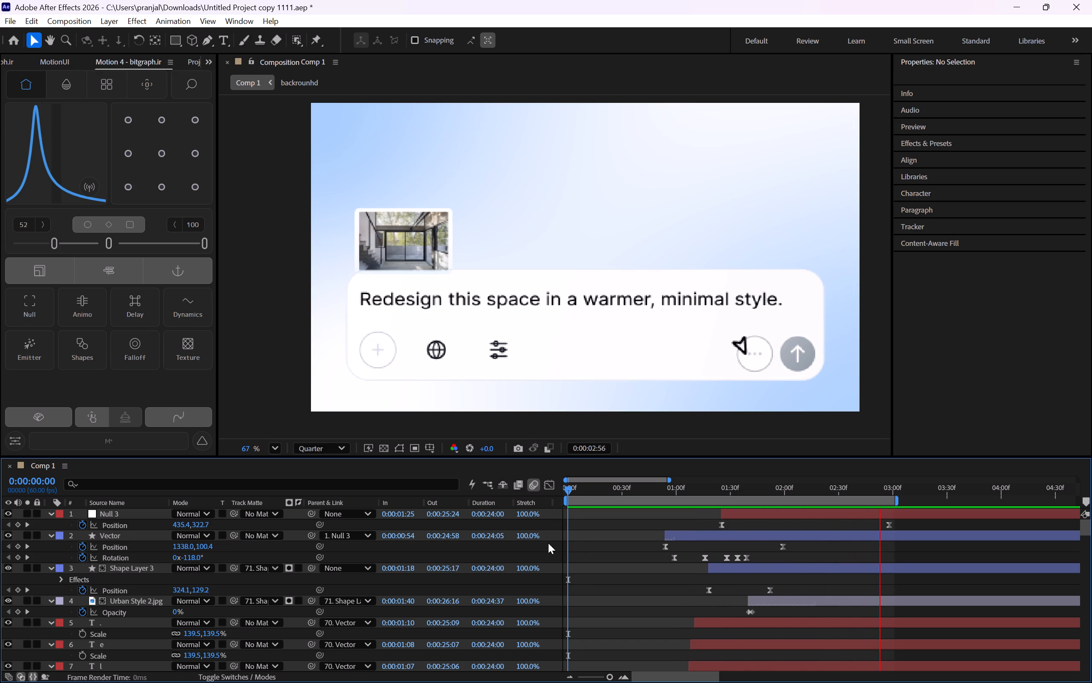
key("space")
key("space")
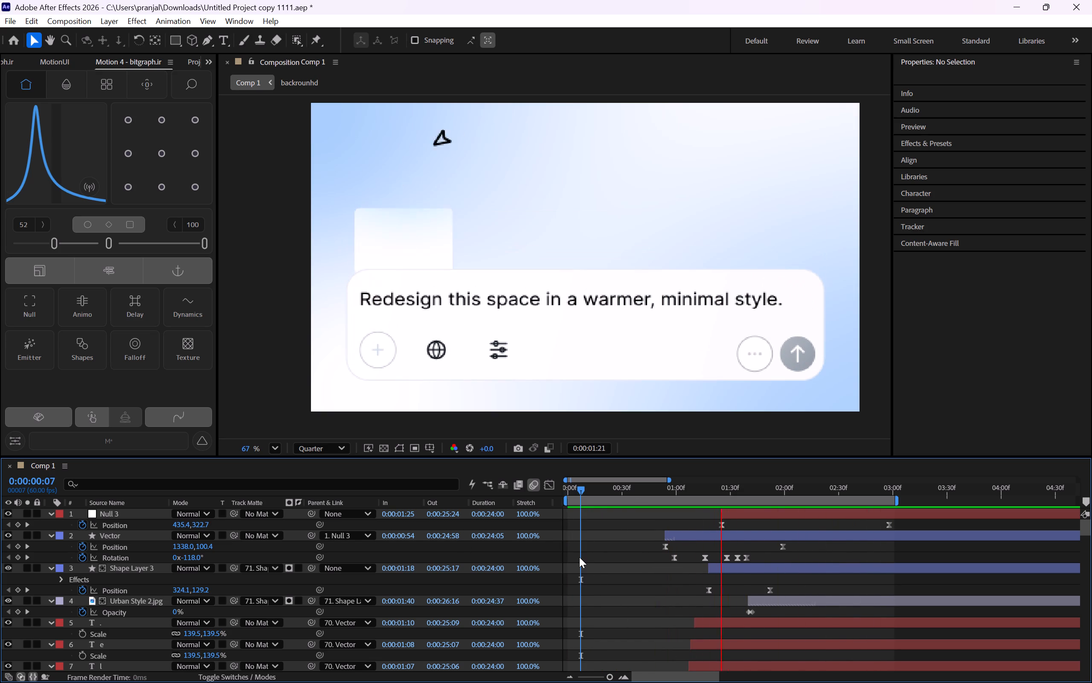
key("space")
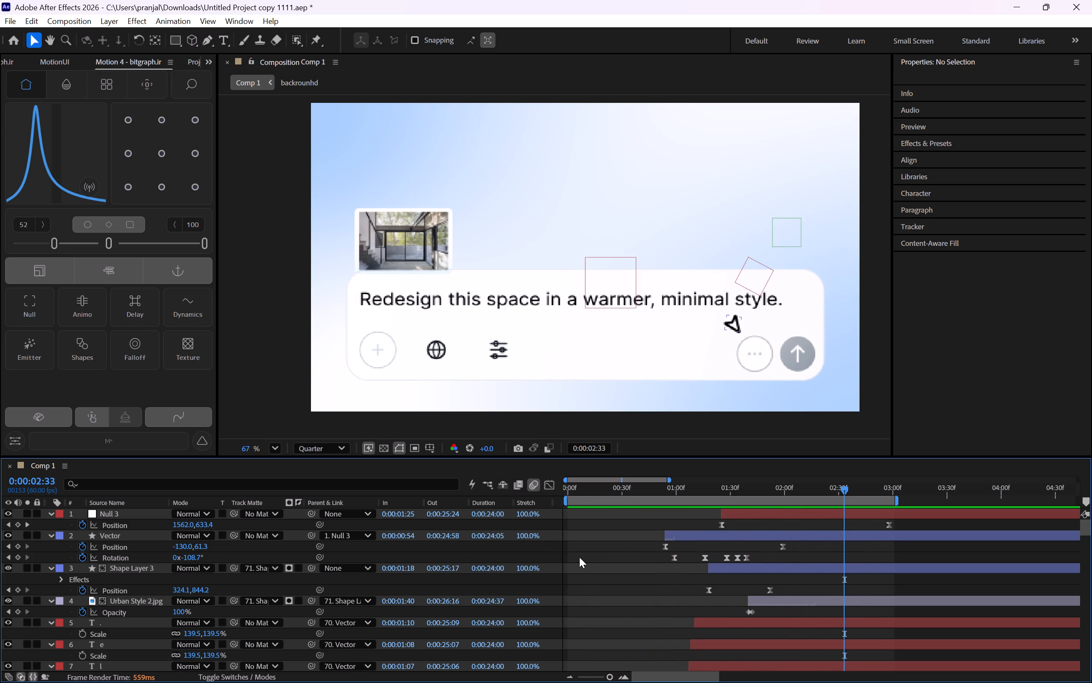
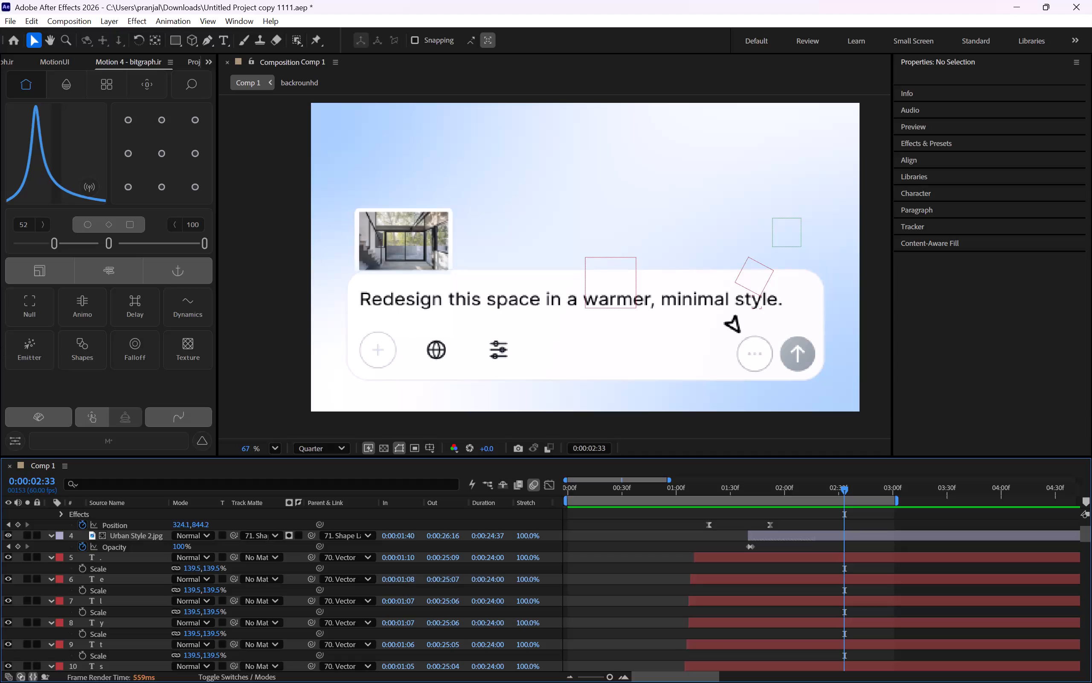
Examine the opening of the animation, replaying and scrubbing the blue text cursor's entry into the "Ask anything..." prompt box.
left_click_drag(621, 489, 354, 501)
key("space")
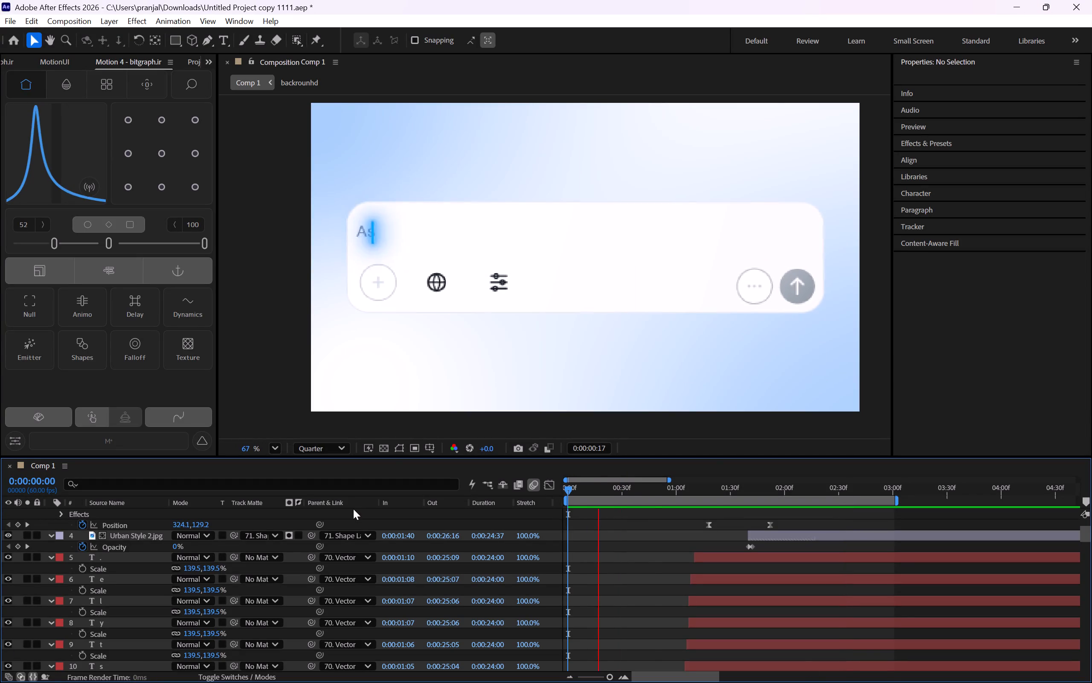
key("space")
left_click_drag(607, 497, 585, 497)
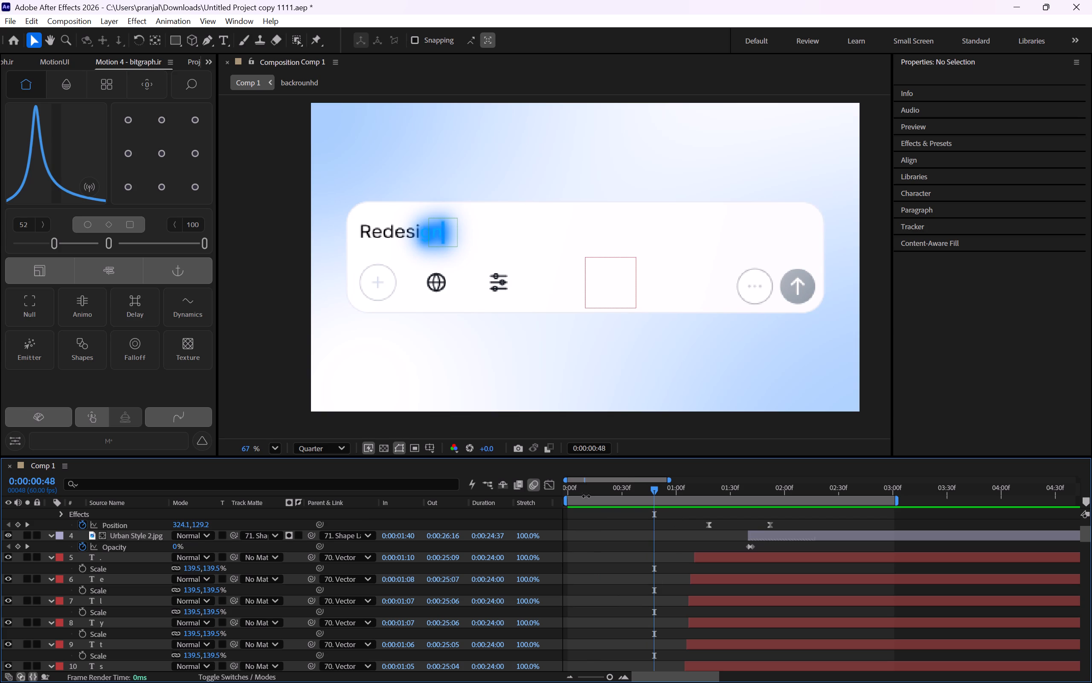
left_click_drag(580, 481, 570, 485)
left_click_drag(571, 485, 562, 501)
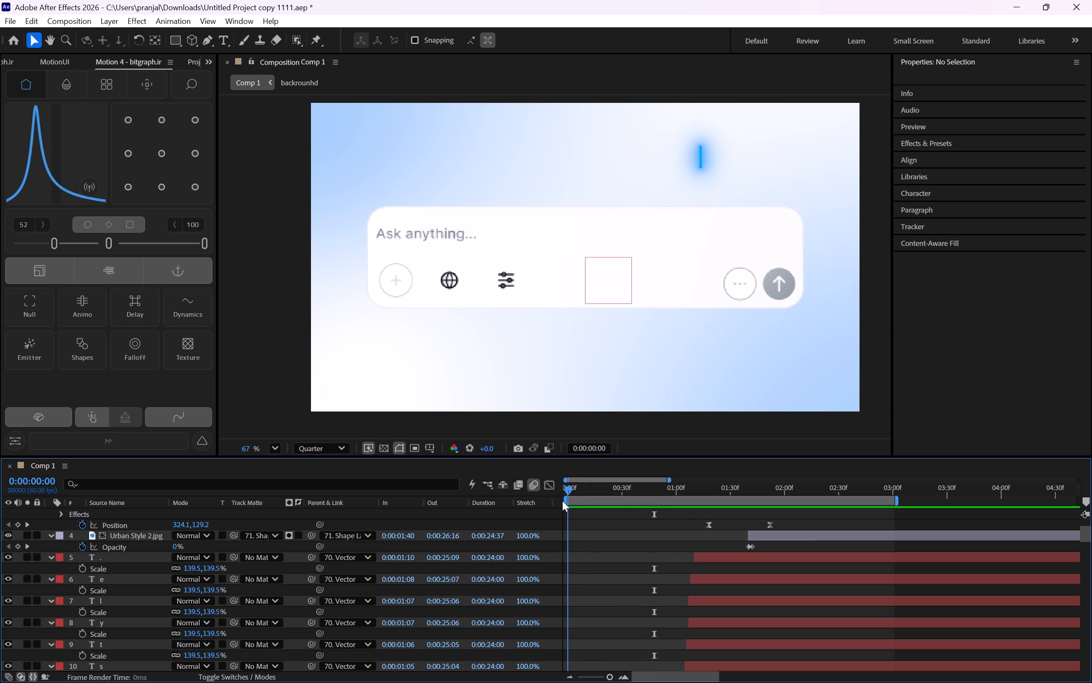
left_click_drag(562, 501, 572, 503)
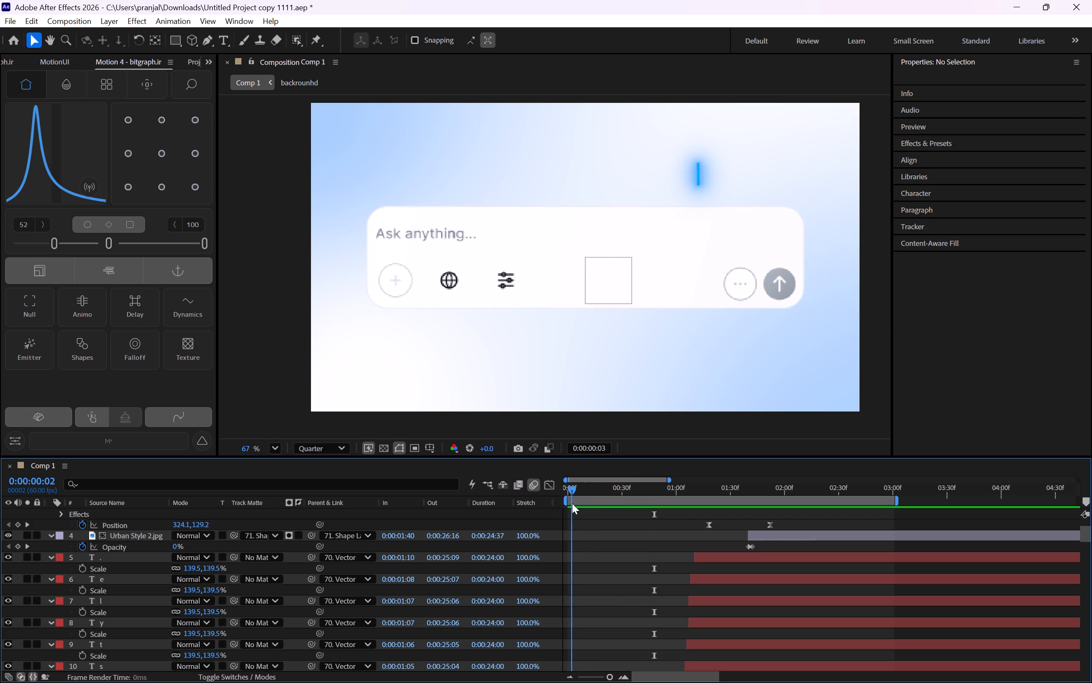
left_click_drag(572, 503, 521, 522)
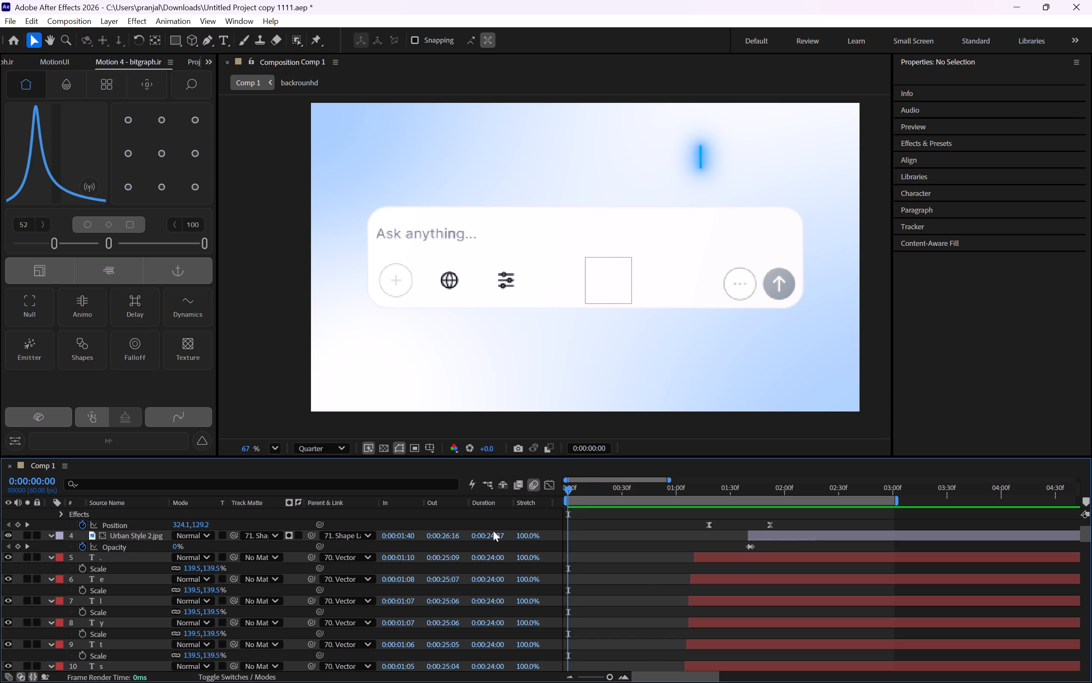
key("space")
key("space")
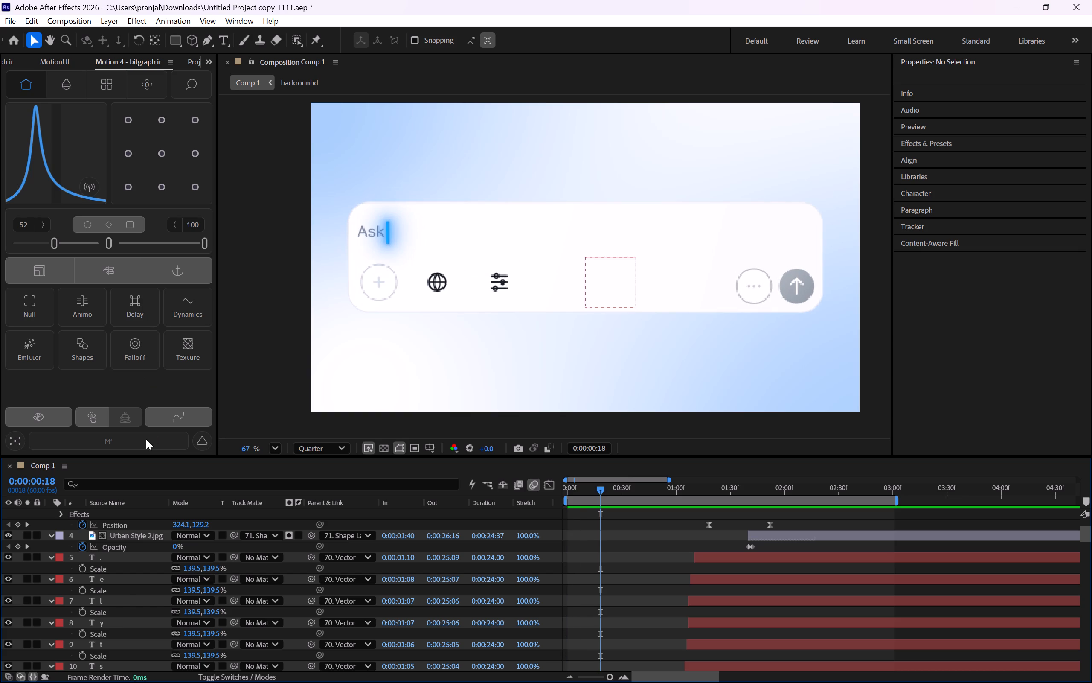
left_click(594, 477)
left_click_drag(604, 489, 582, 494)
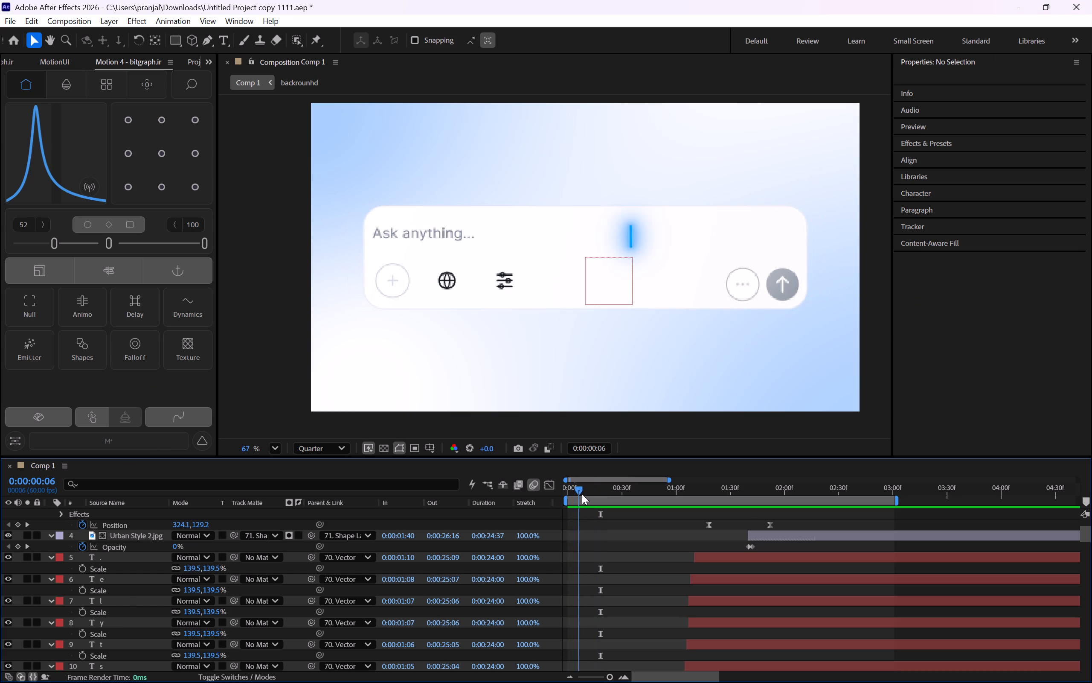
left_click_drag(582, 494, 583, 494)
left_click_drag(583, 494, 571, 492)
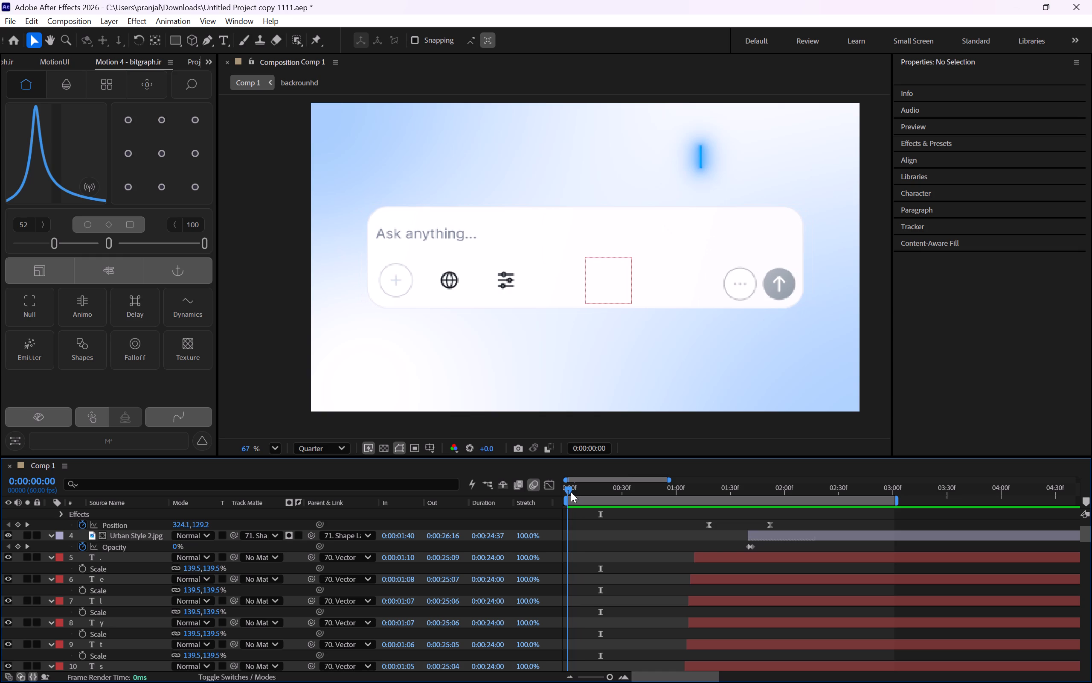
left_click_drag(571, 492, 583, 494)
key("space")
key("space")
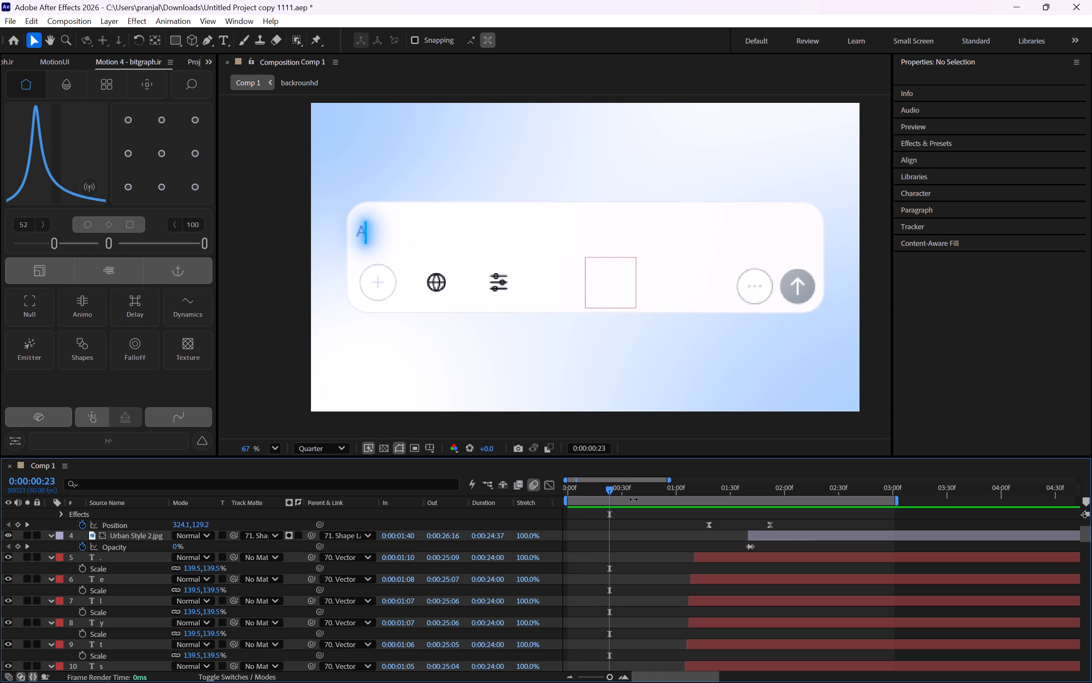
key("space")
key("space")
left_click_drag(613, 485, 441, 489)
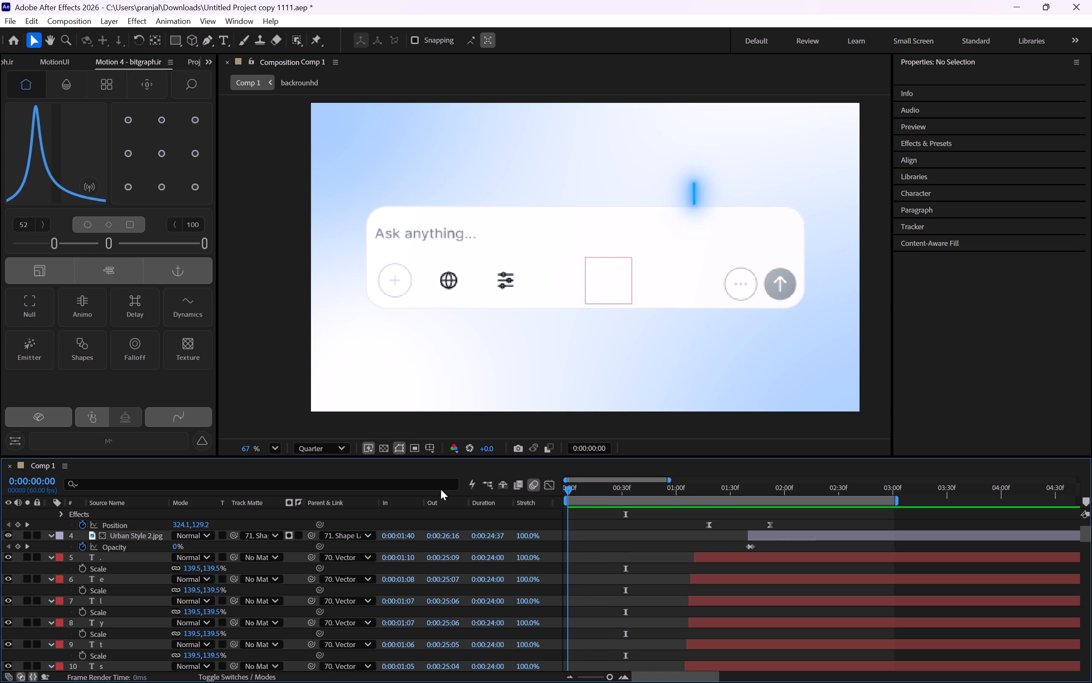
left_click_drag(441, 489, 425, 486)
Replay the animation from the start to check the flow from the prompt typing through the image card to the arrow's travel.
key("space")
key("space")
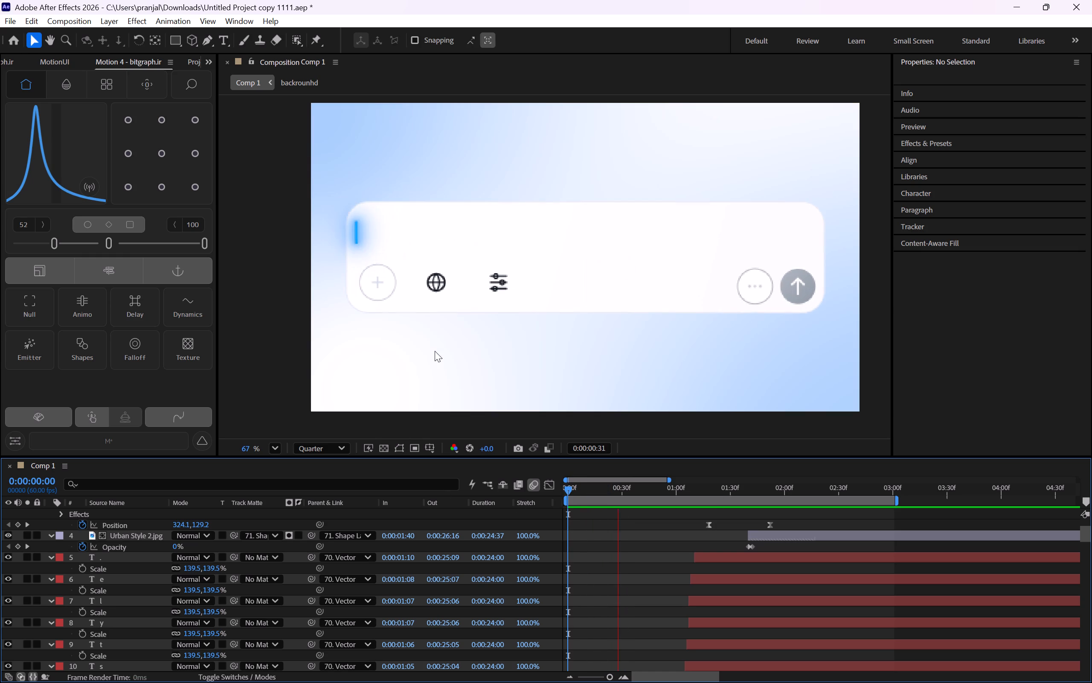
key("space")
key("space")
key("space")
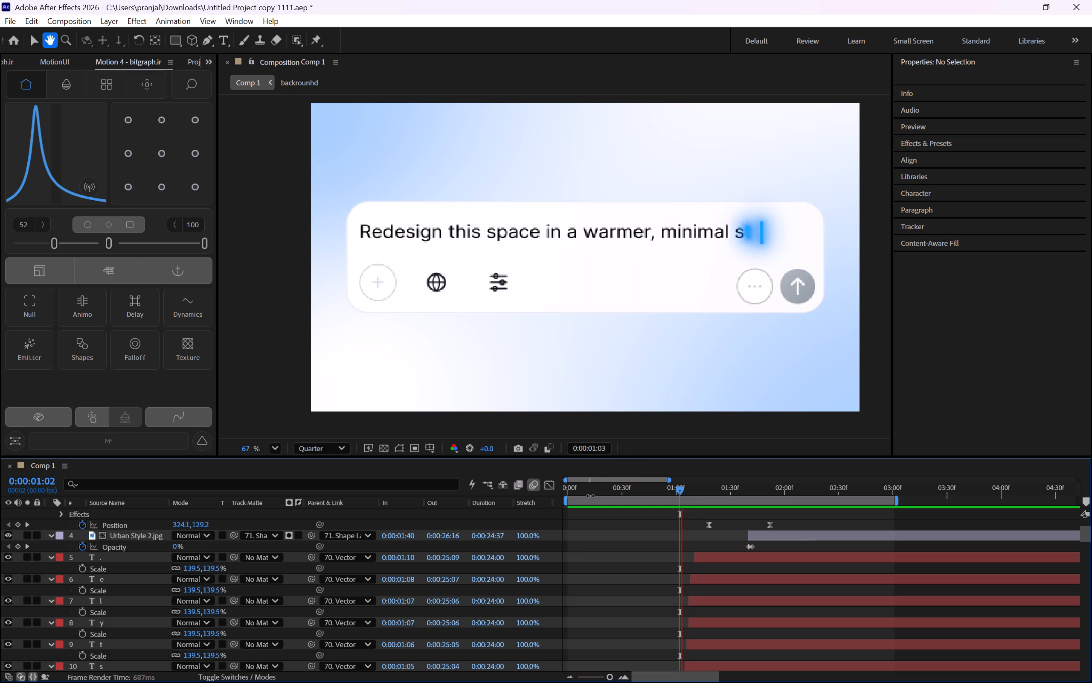
key("space")
left_click_drag(592, 489, 519, 522)
key("space")
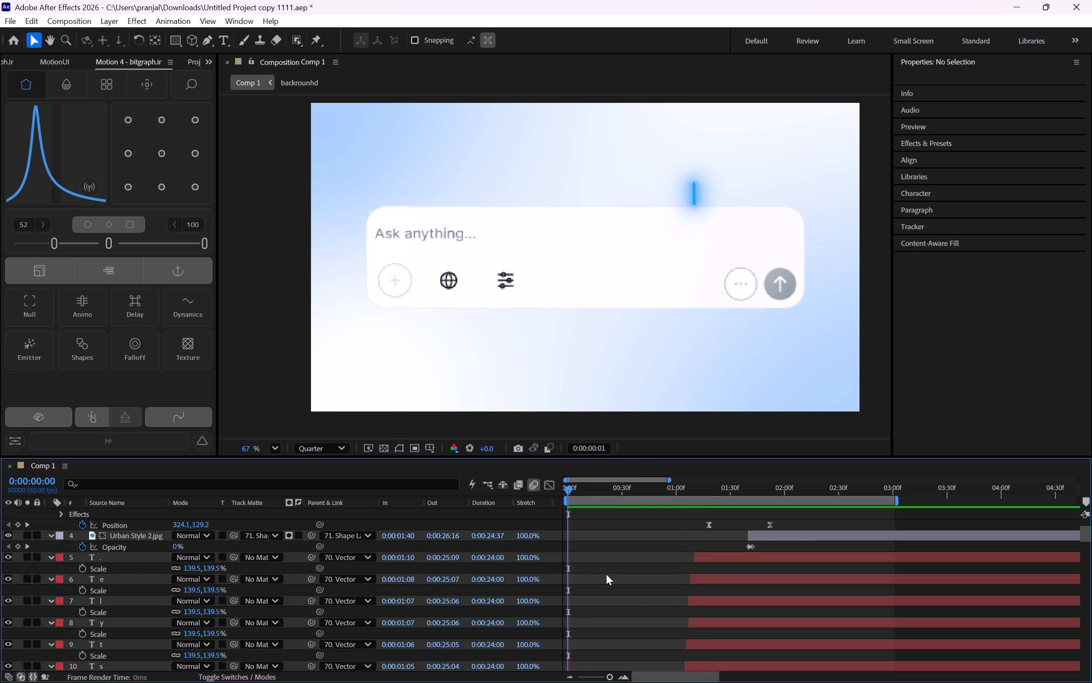
key("space")
key("space")
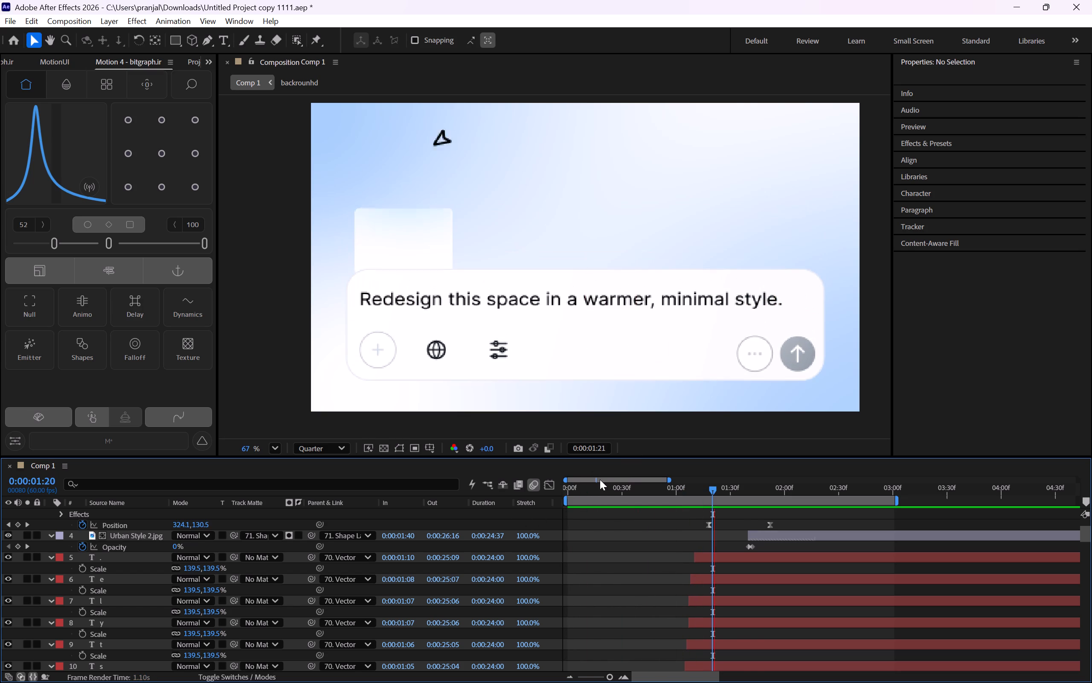
left_click_drag(593, 488, 500, 480)
key("space")
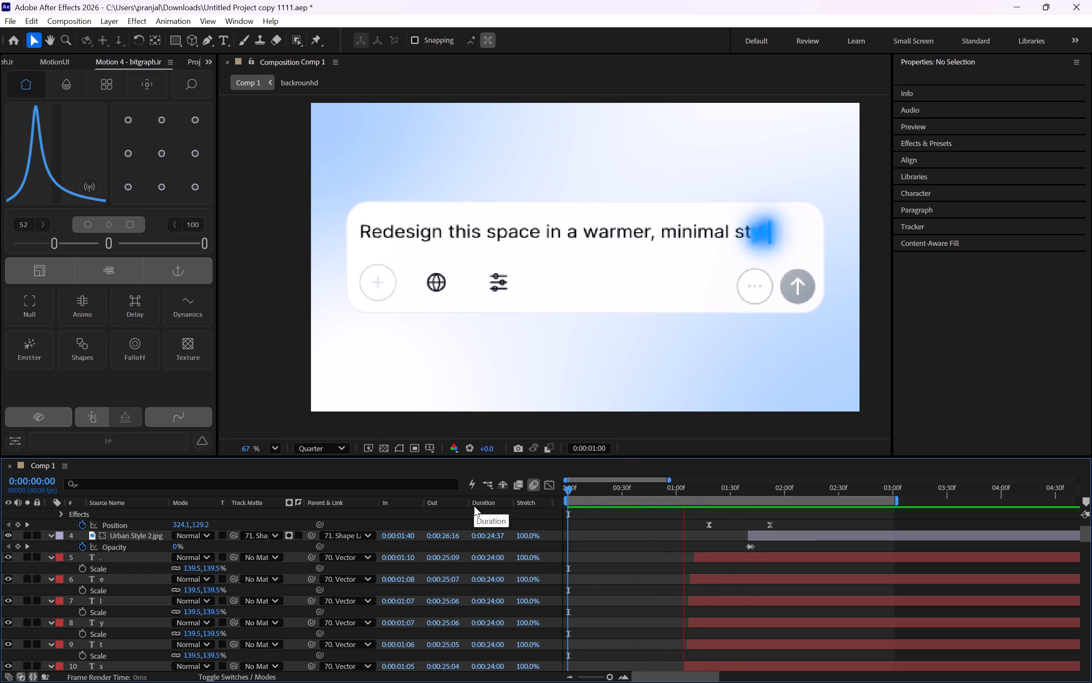
key("space")
key("space")
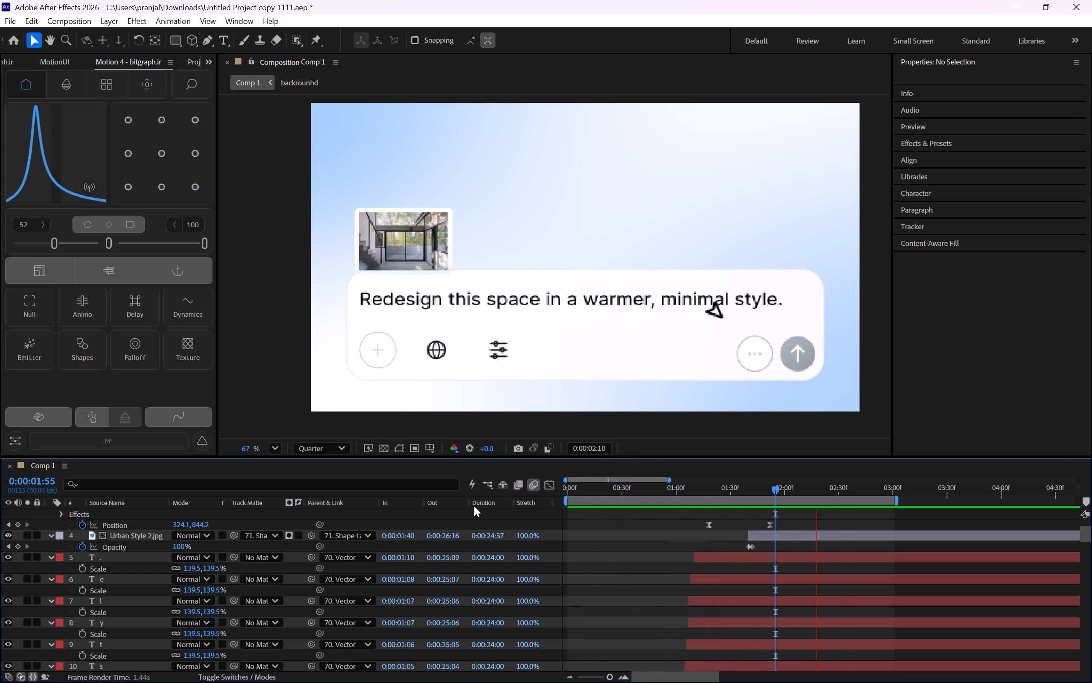
key("space")
key("space")
key("space")
key("space")
key("space")
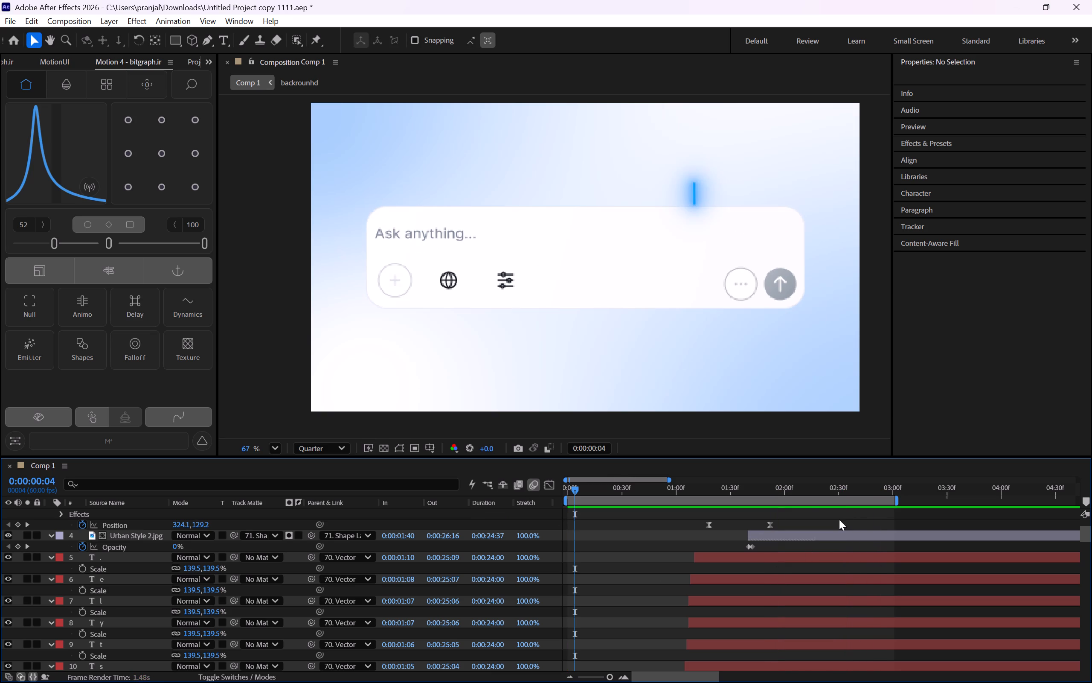
Add a parent null to Null 3 using Rebound's Null + Parent and move the new null layer's start to 0:00:02:55.
left_click_drag(837, 487, 880, 491)
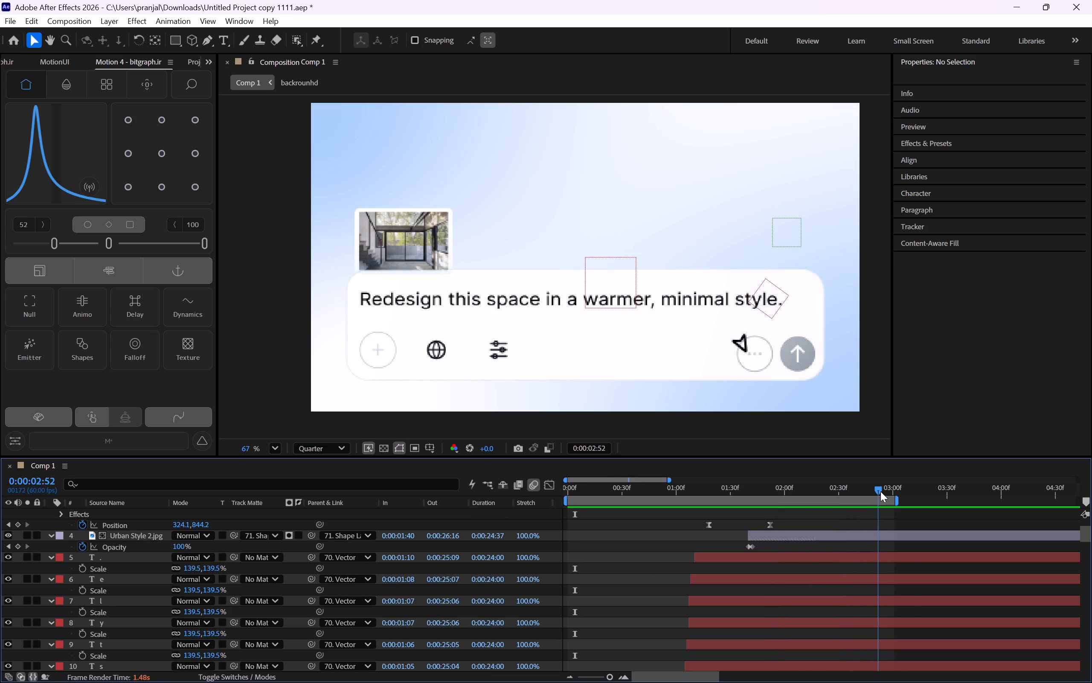
left_click_drag(880, 491, 885, 517)
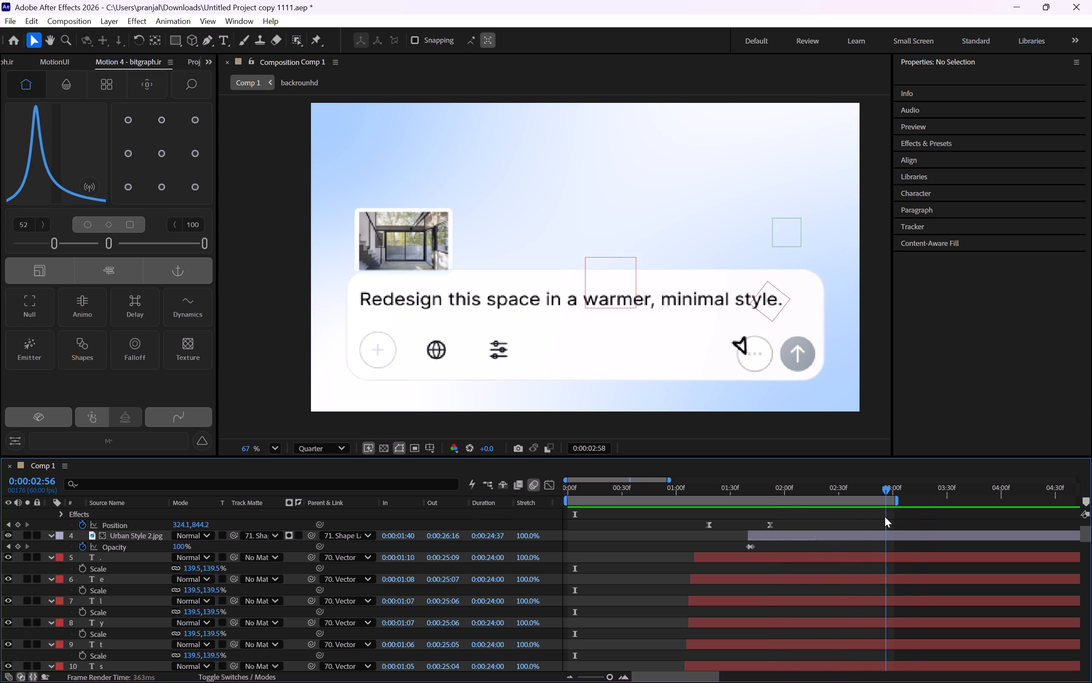
left_click_drag(885, 517, 884, 520)
scroll(840, 583, "up", 5)
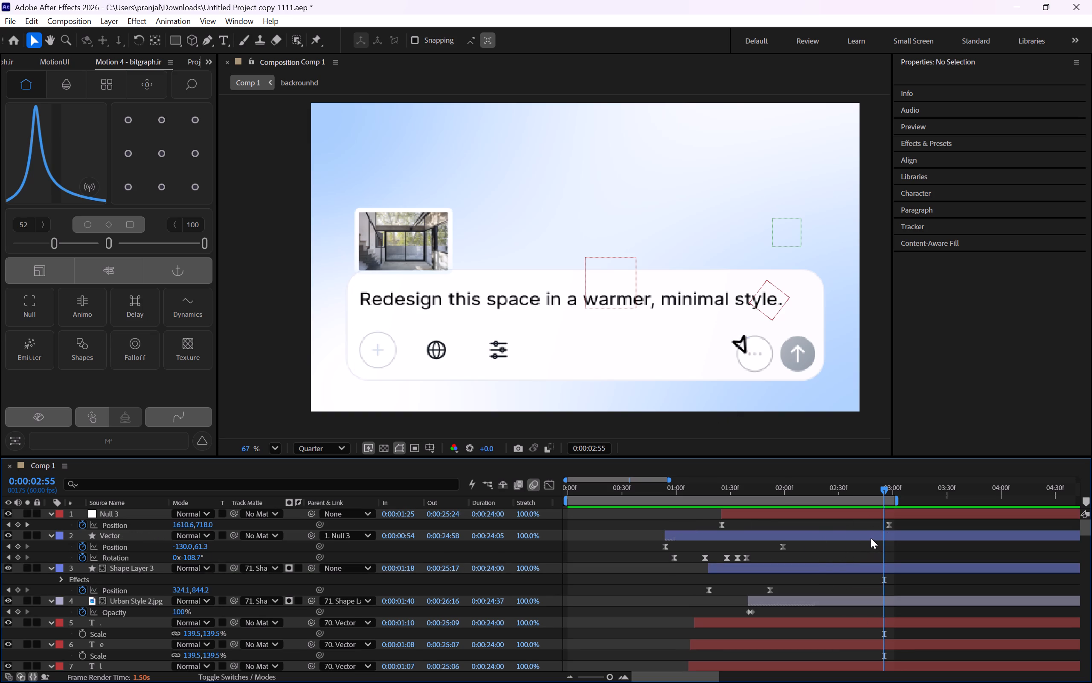
left_click(869, 512)
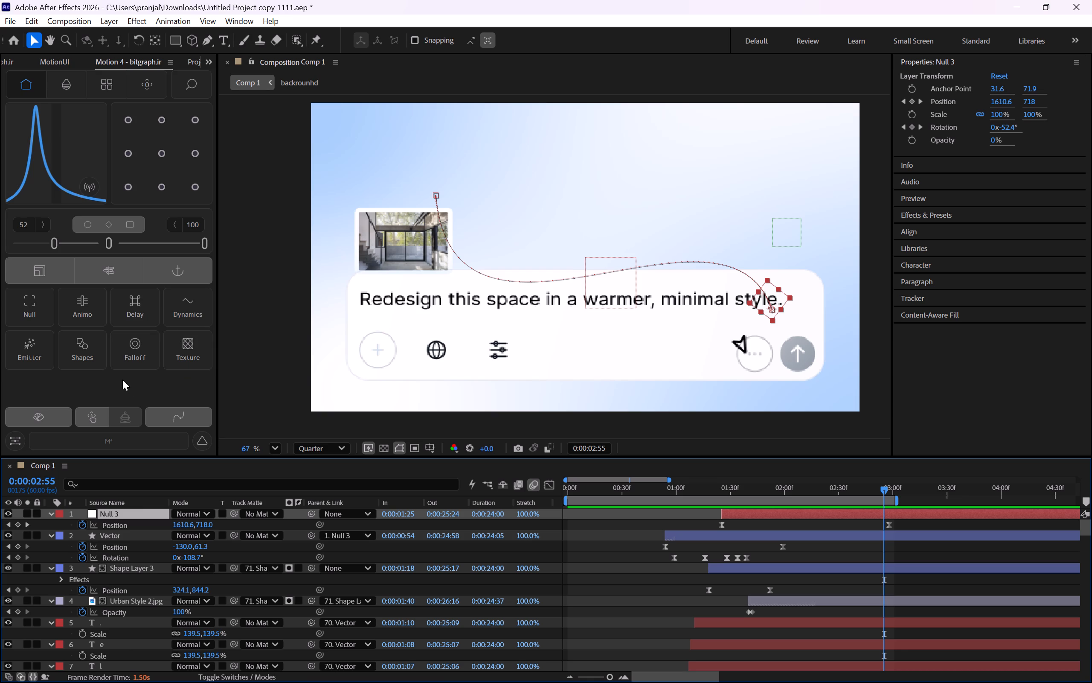
left_click(52, 61)
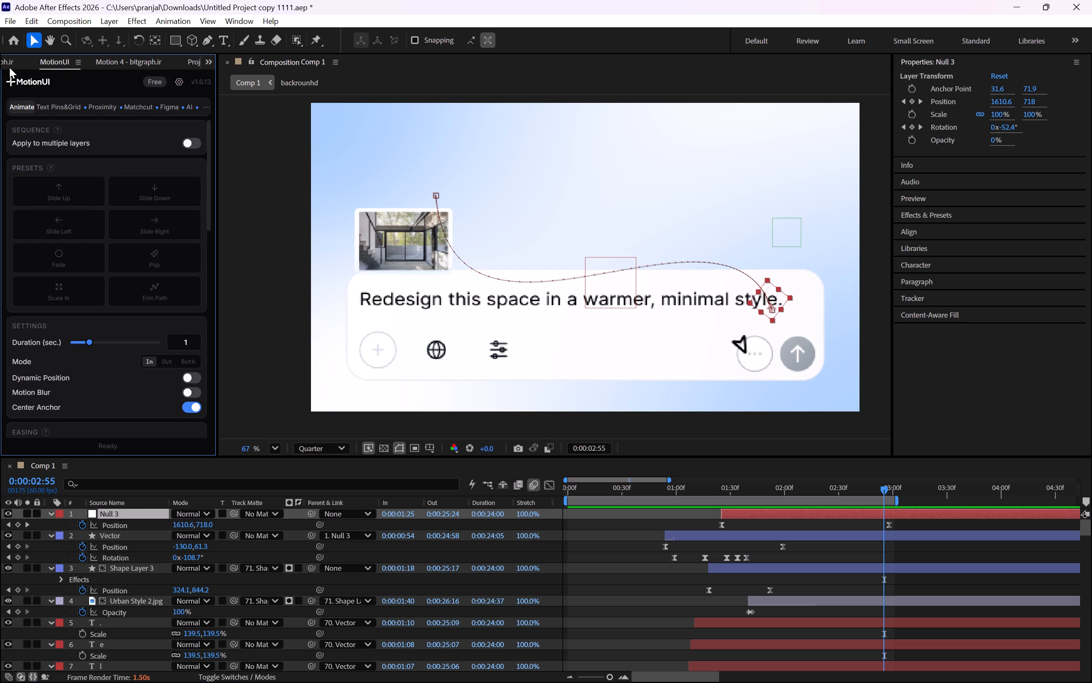
left_click(9, 65)
left_click(12, 67)
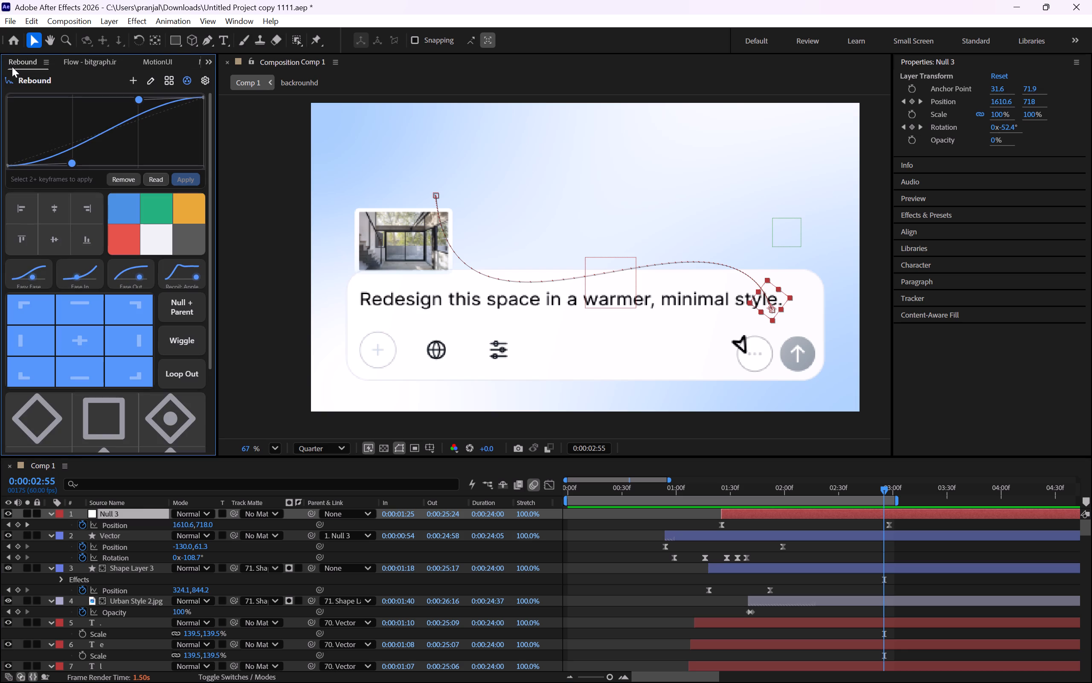
left_click(179, 315)
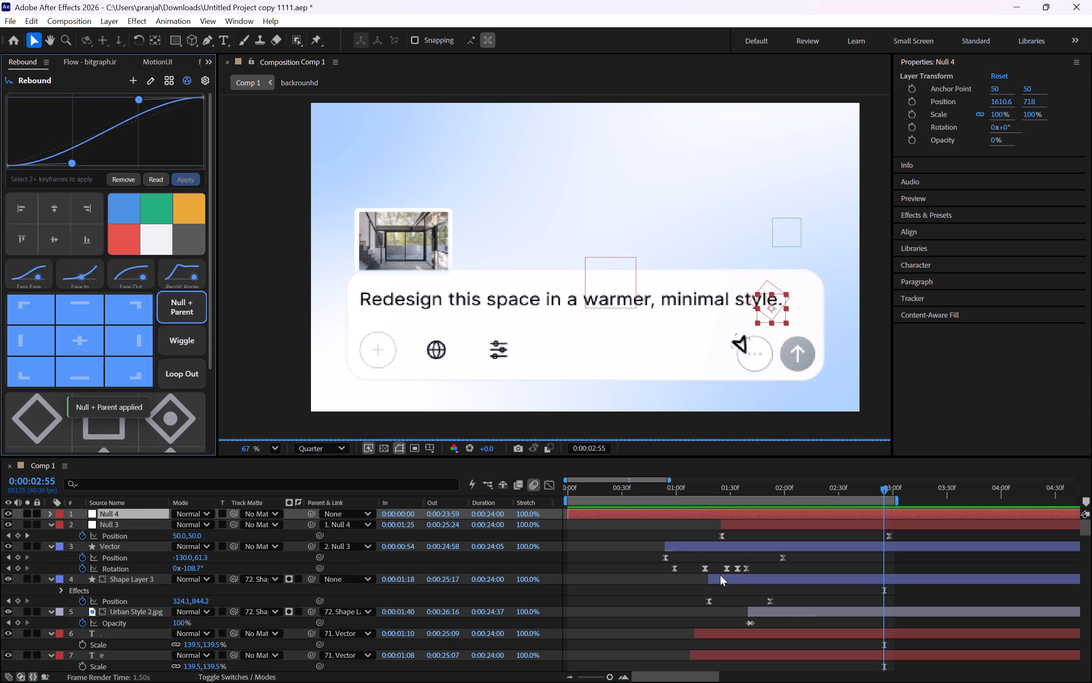
key("bracketleft")
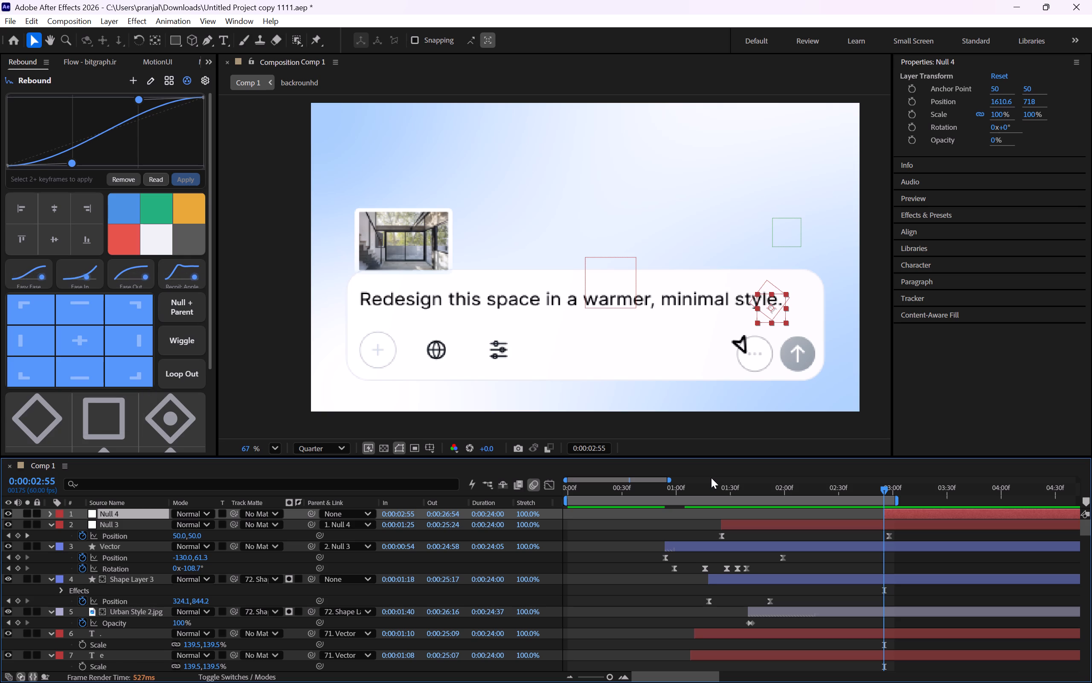
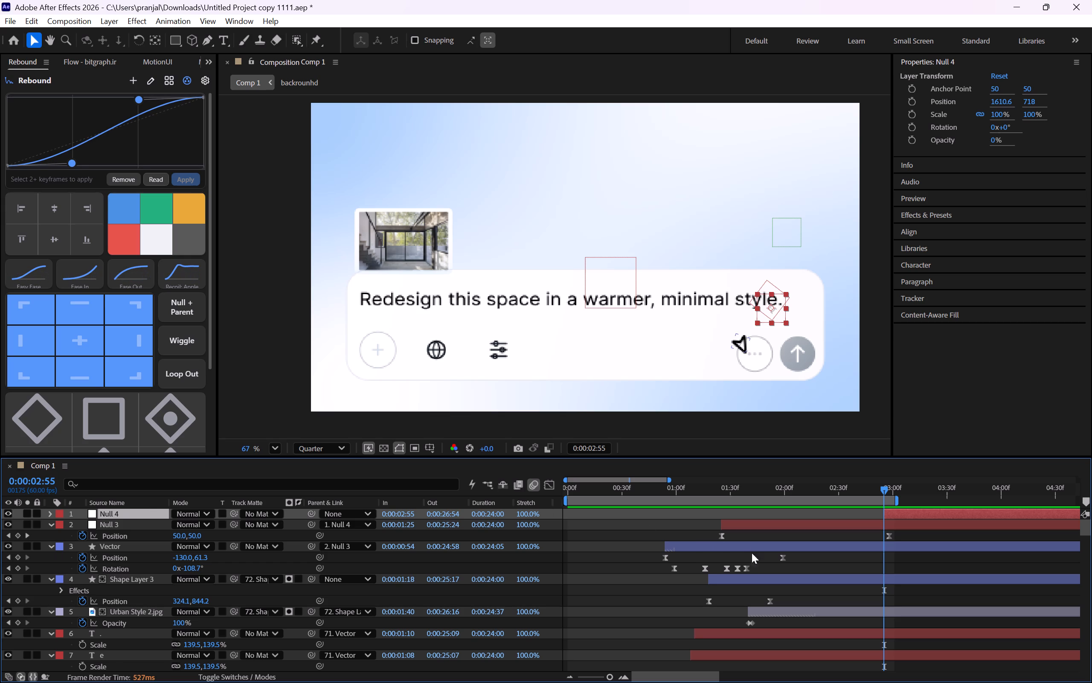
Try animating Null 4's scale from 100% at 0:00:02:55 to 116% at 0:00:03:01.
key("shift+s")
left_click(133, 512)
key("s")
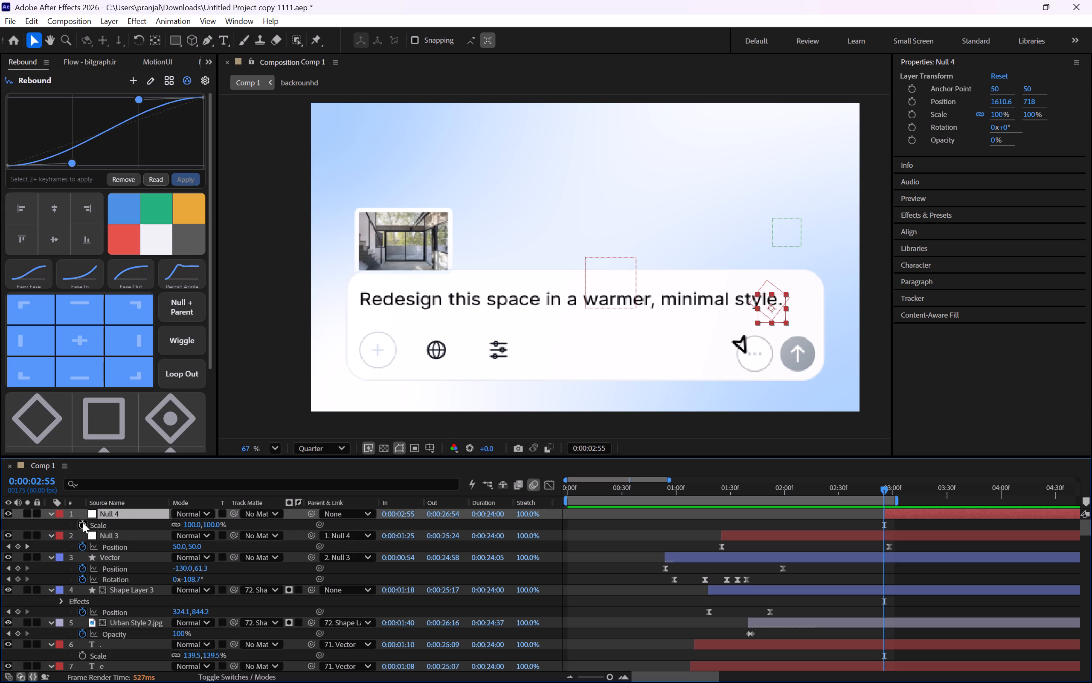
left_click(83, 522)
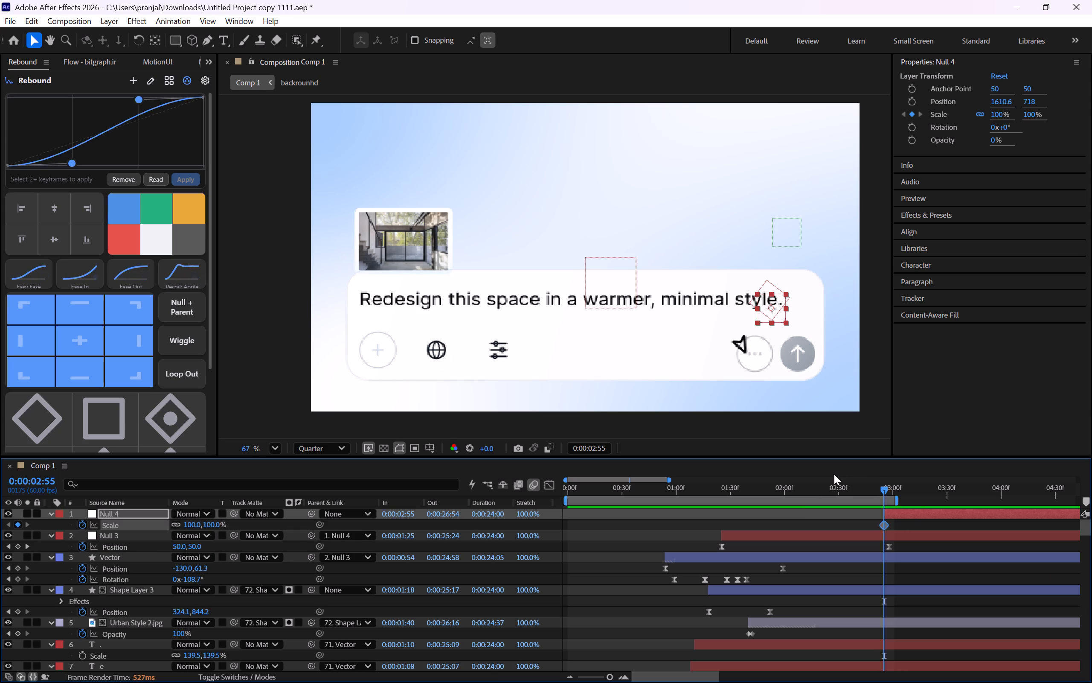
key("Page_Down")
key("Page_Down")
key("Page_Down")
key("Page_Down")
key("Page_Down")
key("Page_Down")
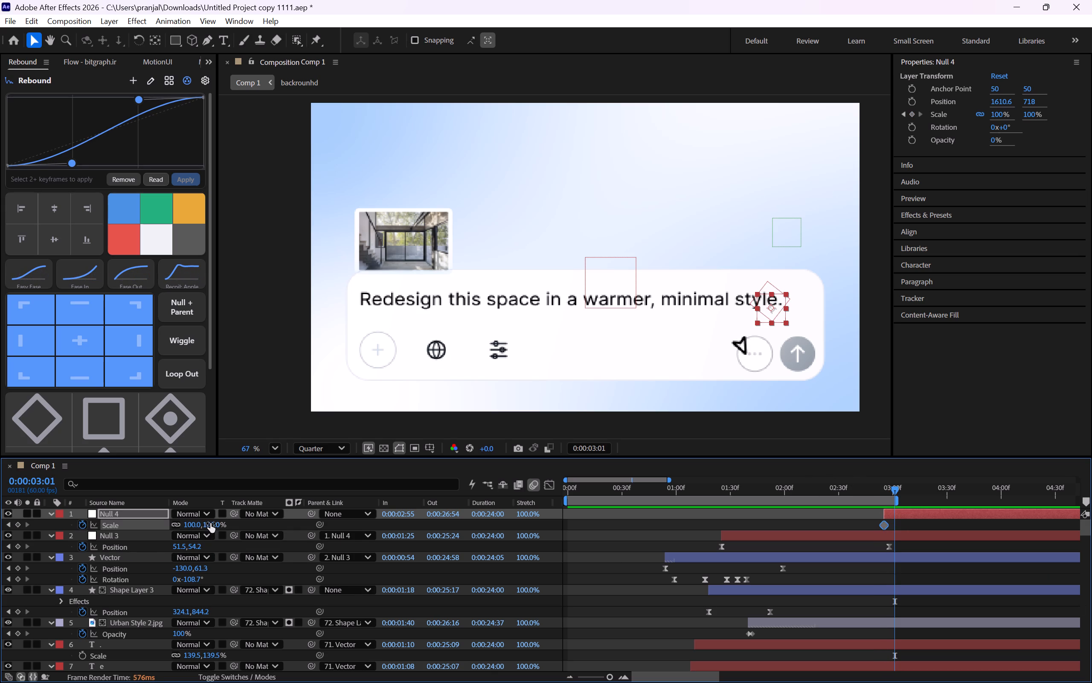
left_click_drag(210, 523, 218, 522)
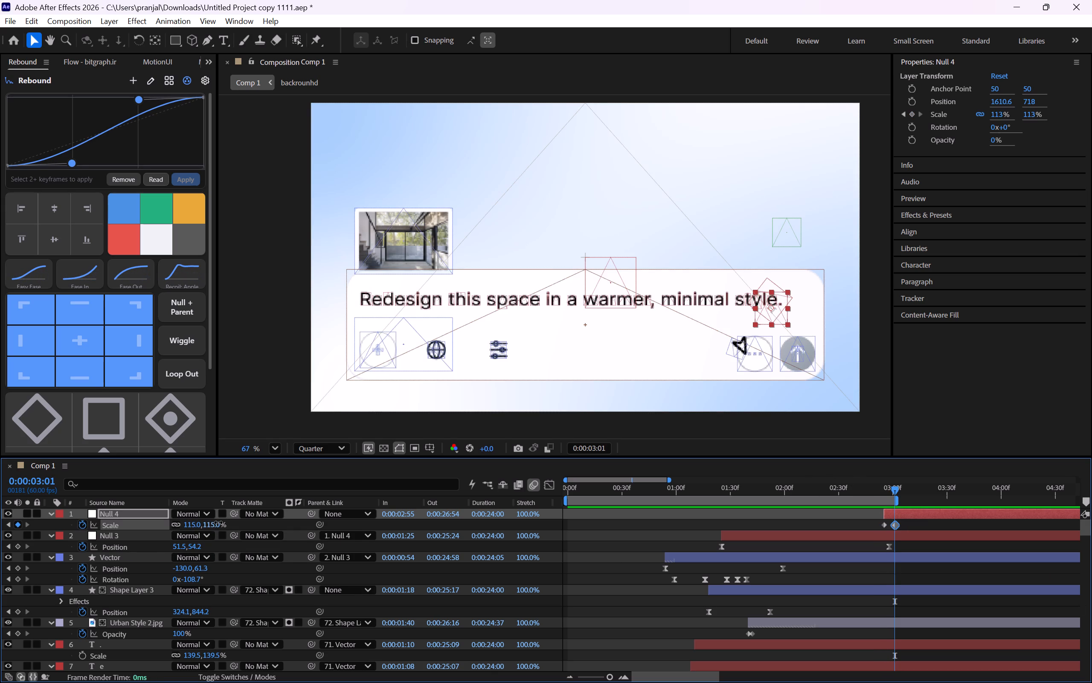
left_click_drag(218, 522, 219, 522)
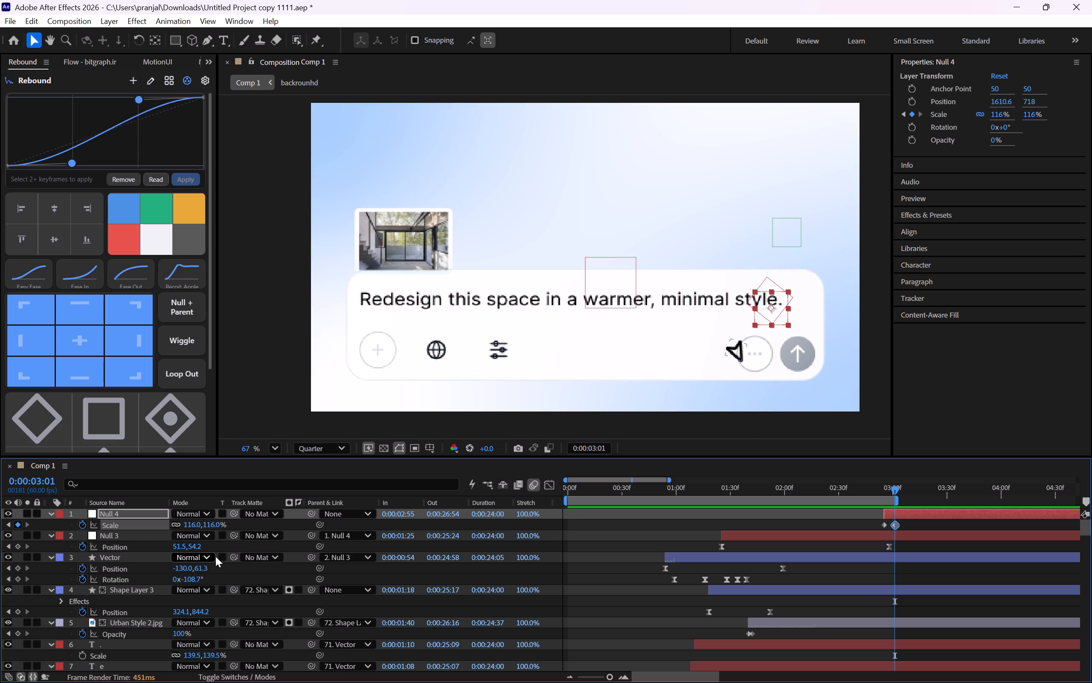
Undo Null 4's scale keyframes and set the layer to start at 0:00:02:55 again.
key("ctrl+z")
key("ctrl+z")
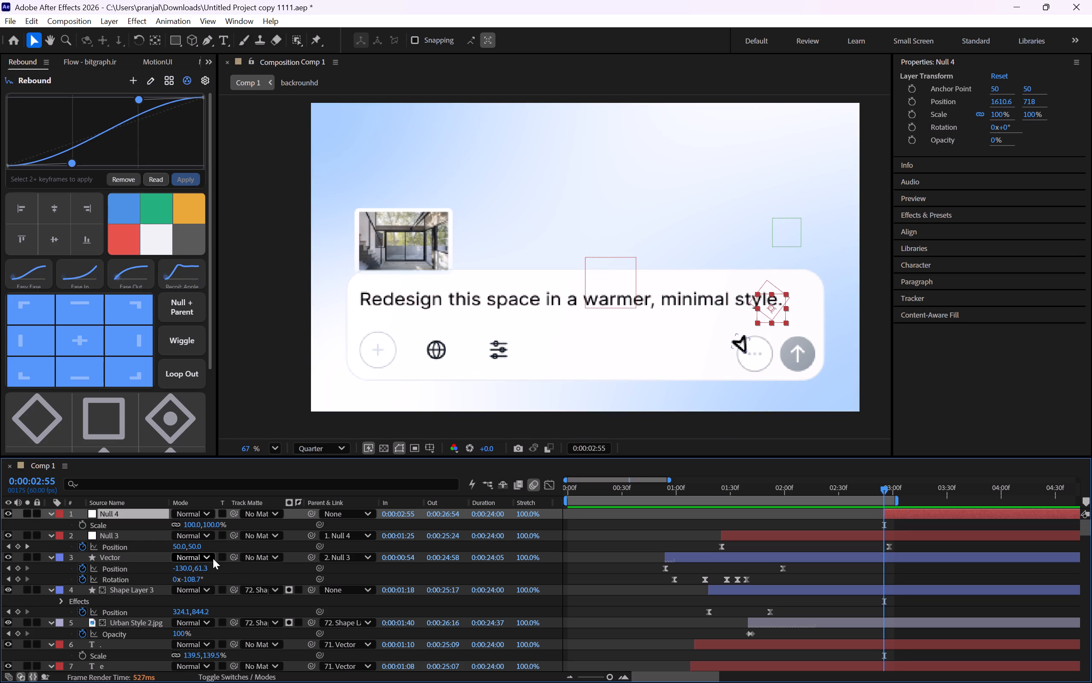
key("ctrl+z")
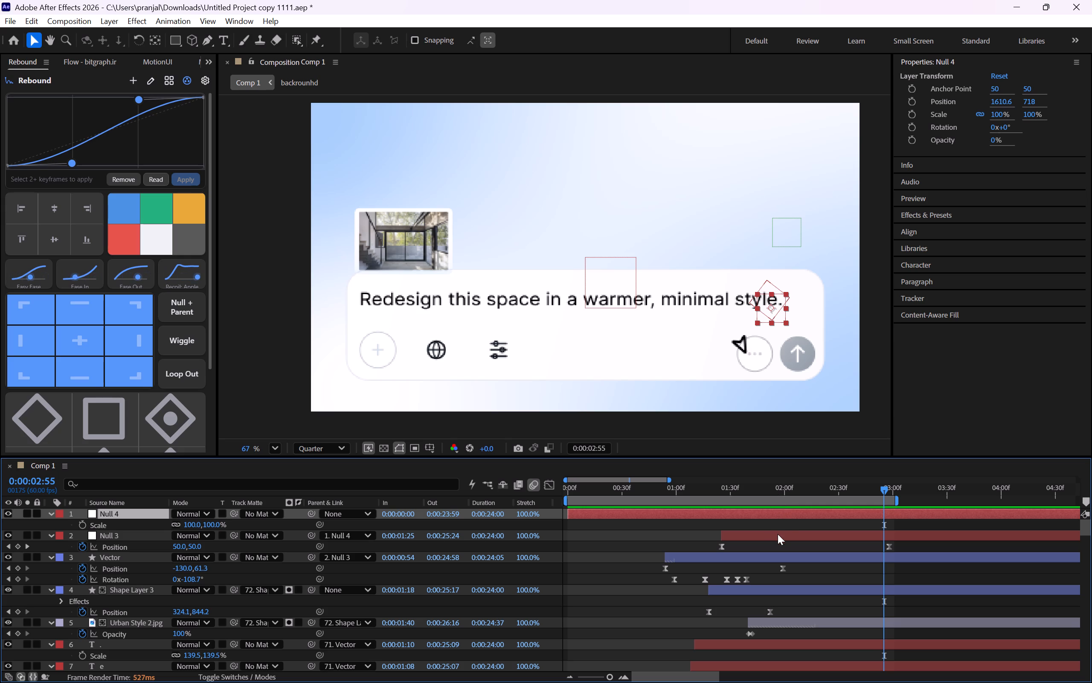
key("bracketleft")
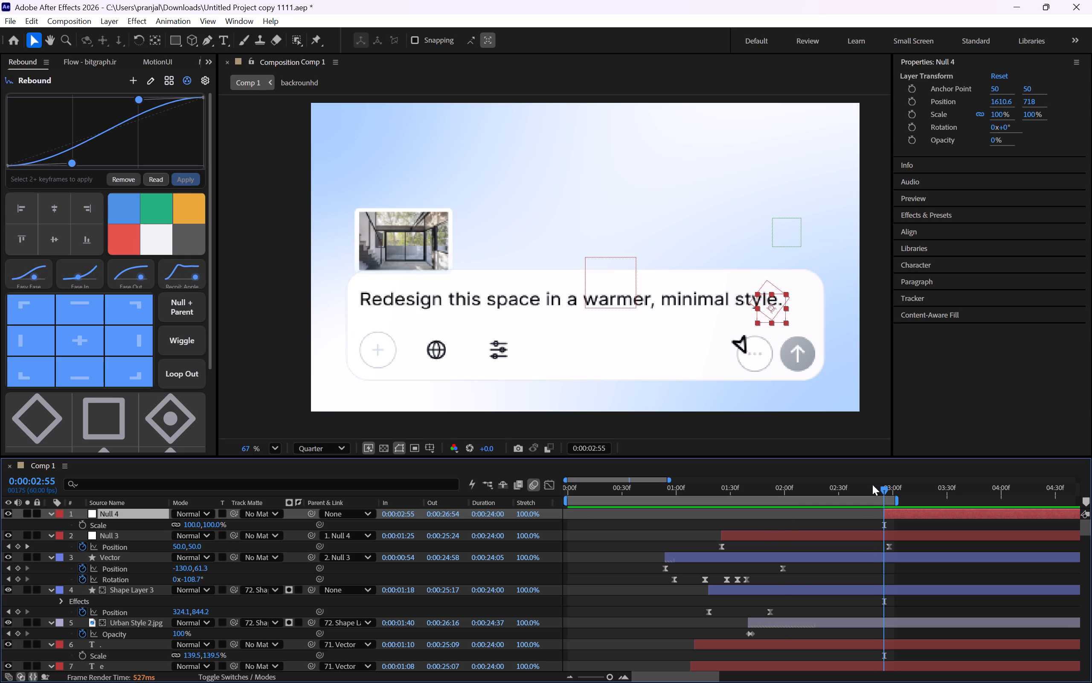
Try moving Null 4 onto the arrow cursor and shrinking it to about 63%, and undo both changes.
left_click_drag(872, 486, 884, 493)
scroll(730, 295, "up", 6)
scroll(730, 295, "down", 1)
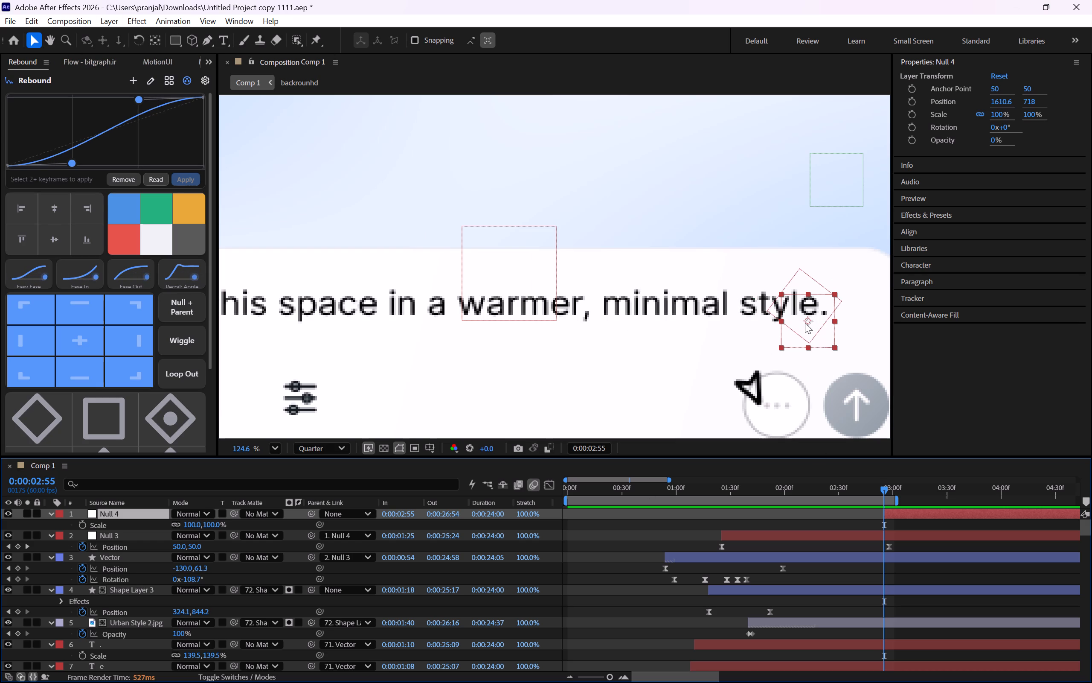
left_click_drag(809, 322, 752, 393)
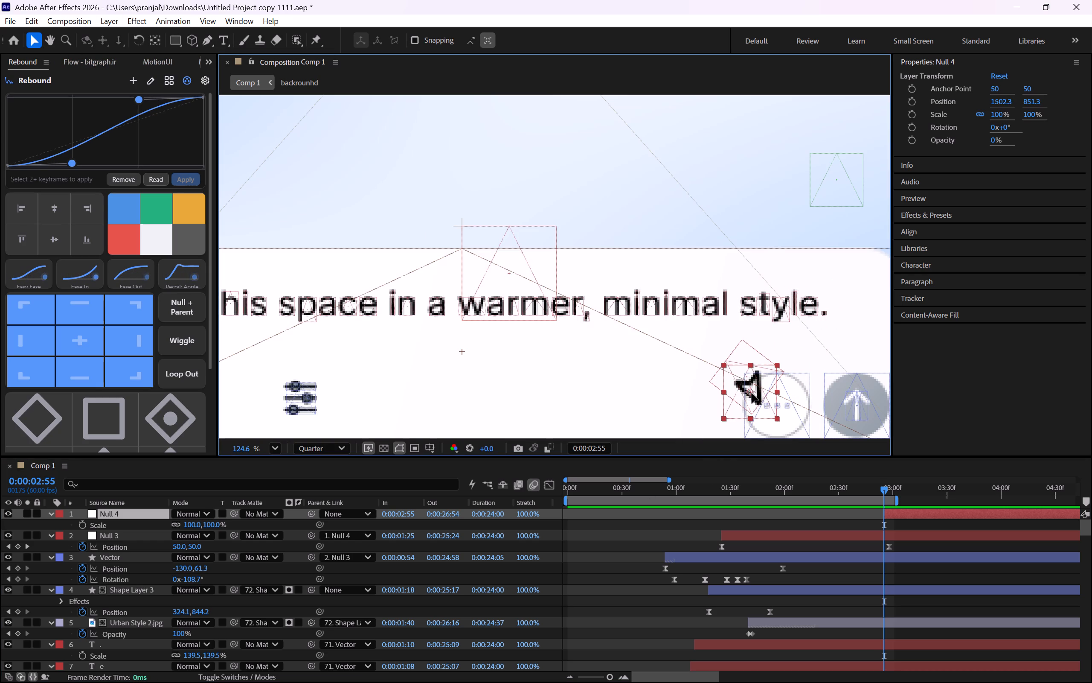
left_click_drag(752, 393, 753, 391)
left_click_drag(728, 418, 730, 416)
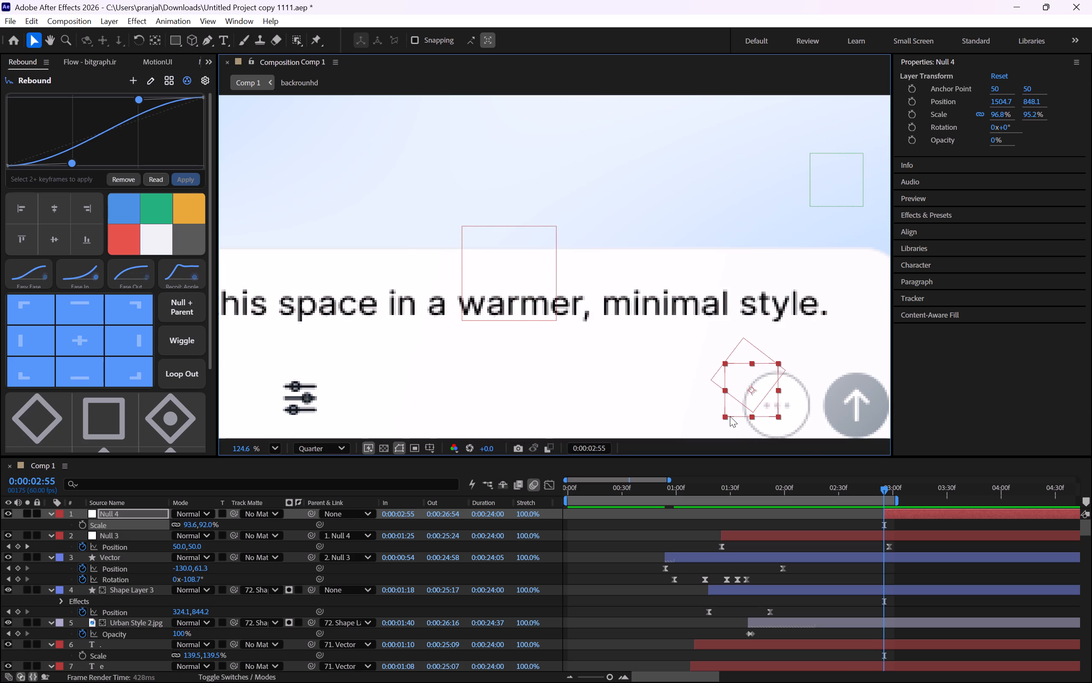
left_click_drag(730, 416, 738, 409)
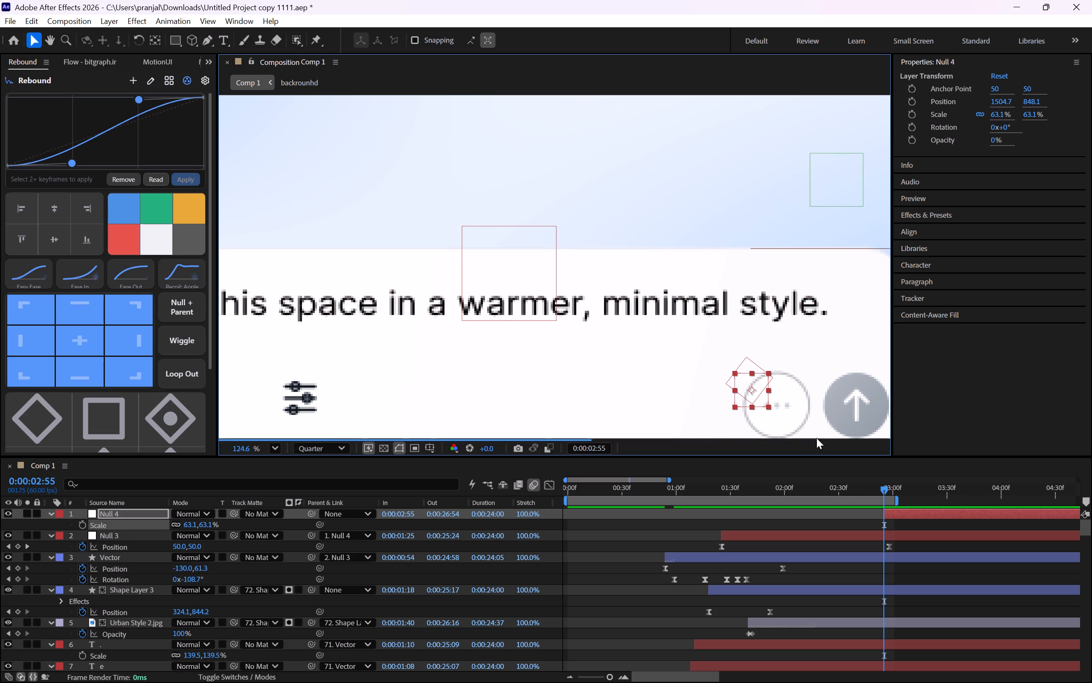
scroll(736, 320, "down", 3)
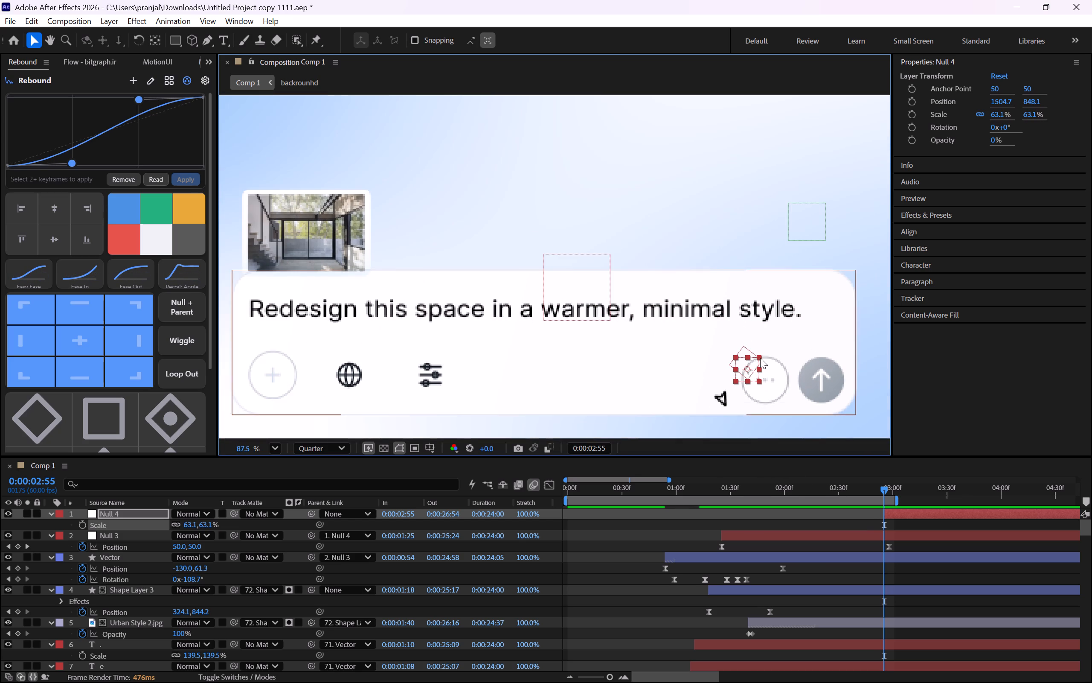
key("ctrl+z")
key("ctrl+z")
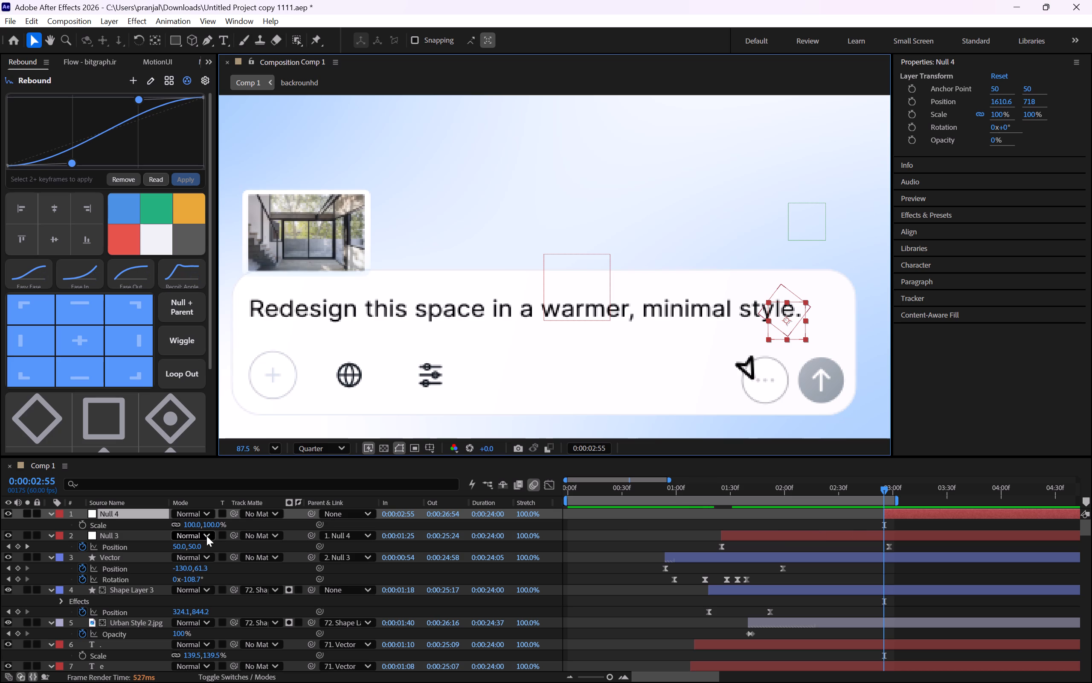
Detach Null 3 from Null 4 by setting its parent to None.
left_click(329, 535)
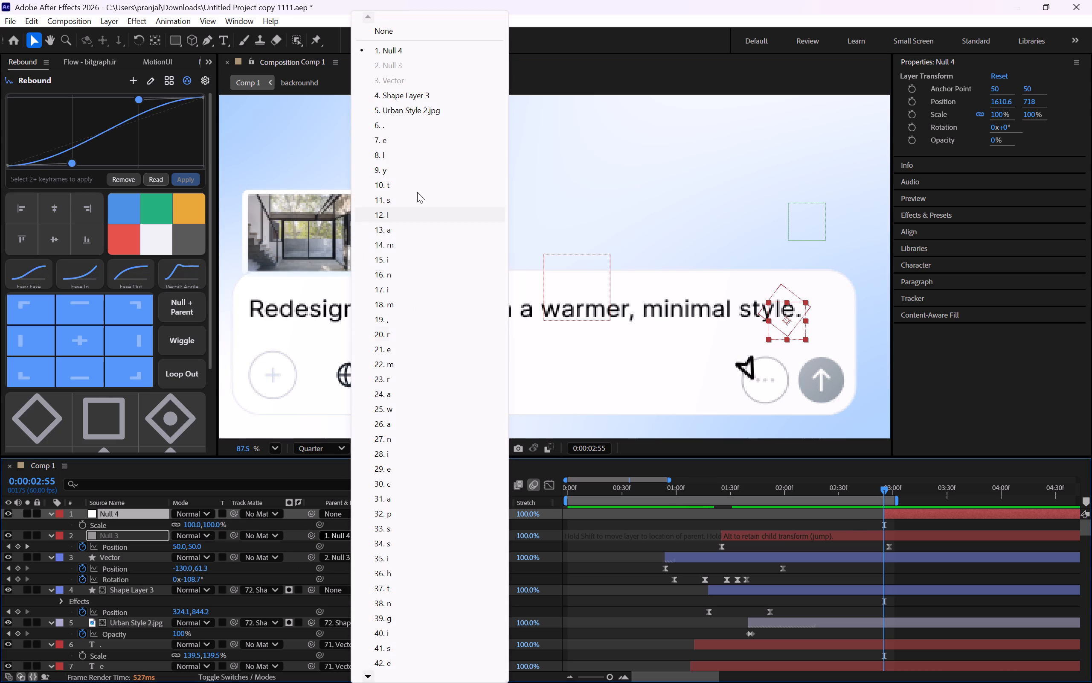
left_click(295, 532)
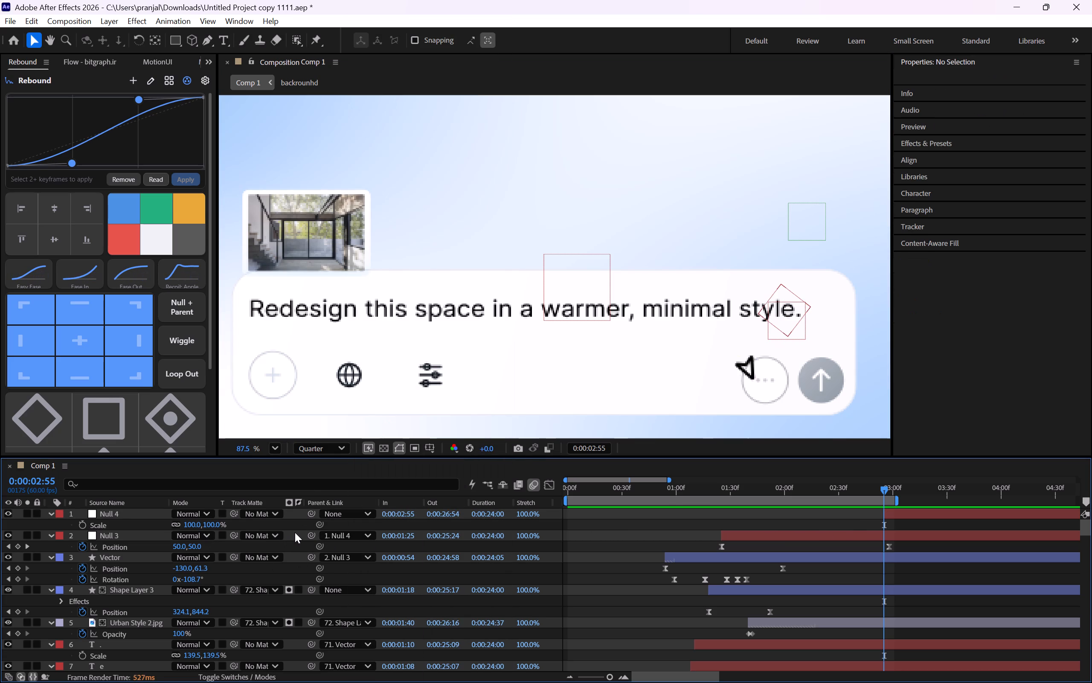
left_click(345, 540)
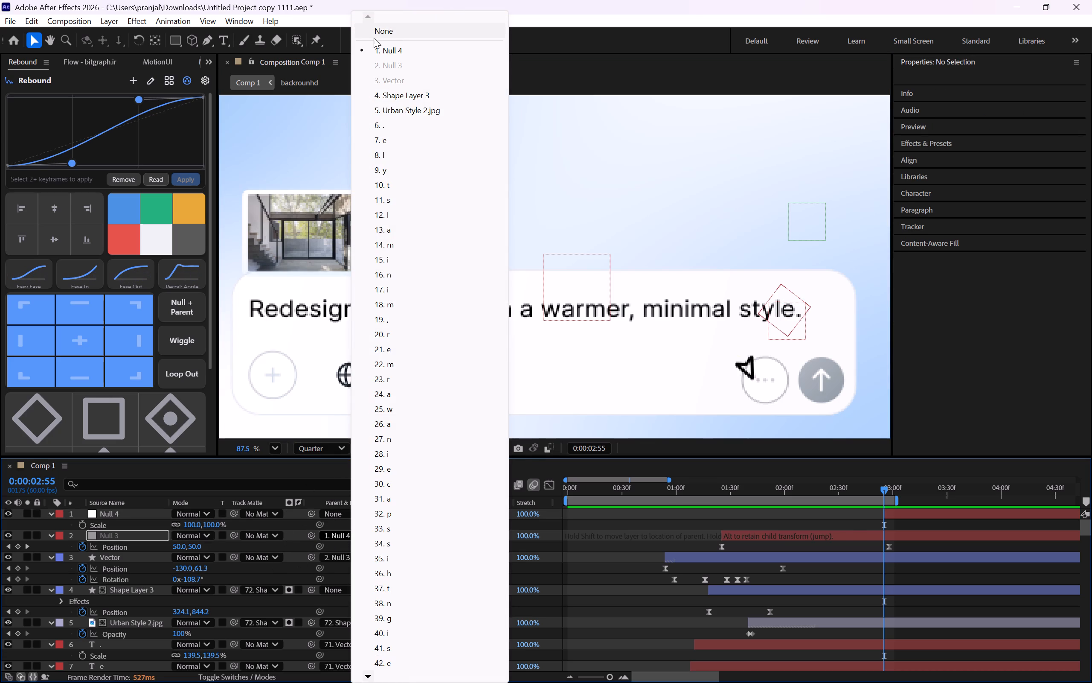
left_click(374, 36)
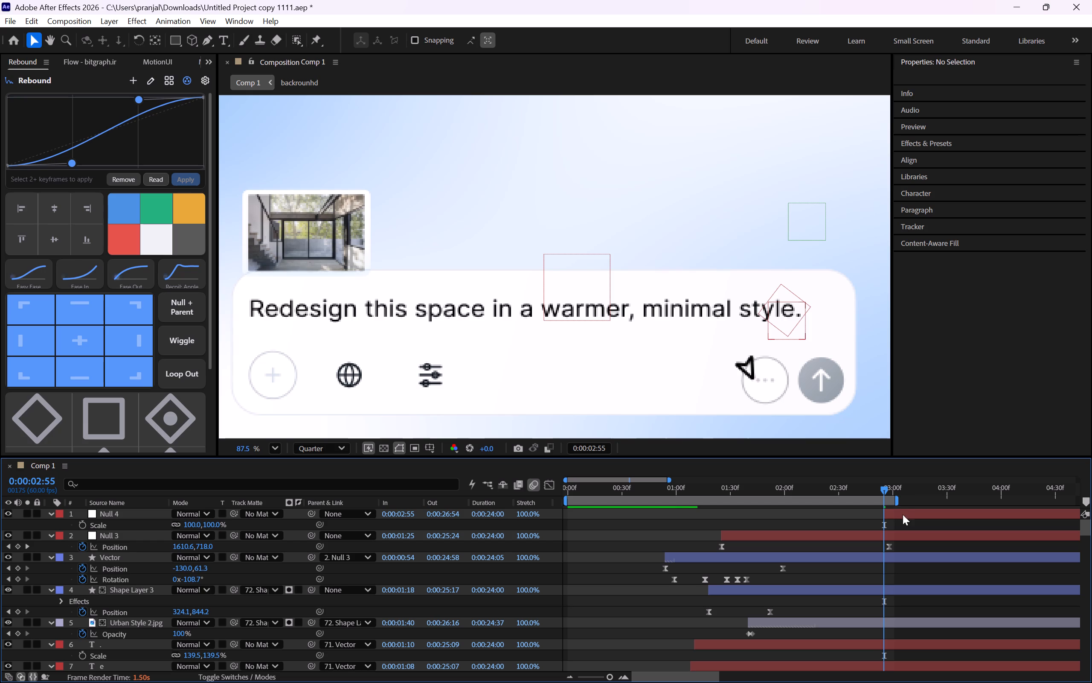
Move Null 4 onto the arrow cursor at about 1508, 847 and reduce its vertical scale to about 79%.
left_click(907, 514)
left_click_drag(789, 319, 778, 333)
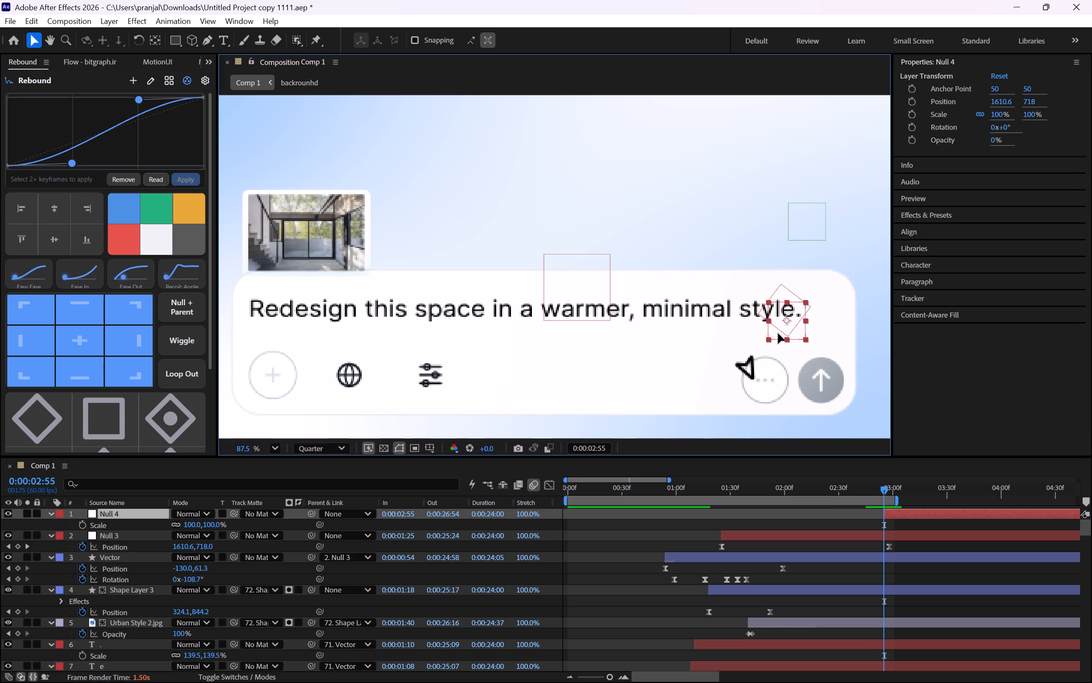
left_click_drag(778, 333, 750, 372)
left_click_drag(746, 392, 746, 391)
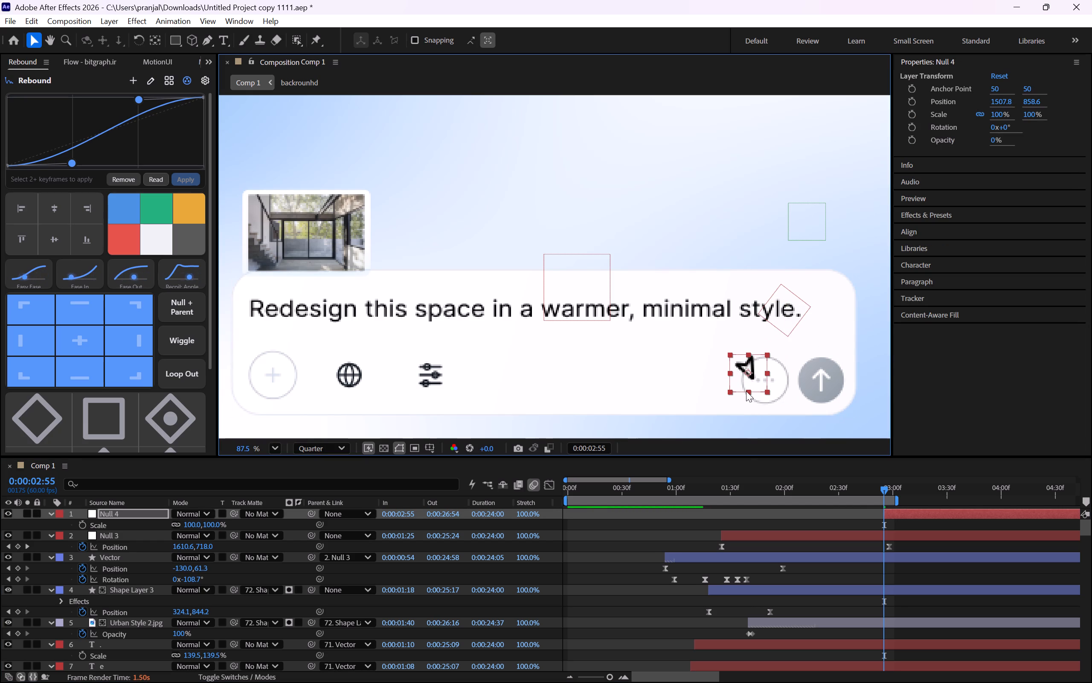
left_click_drag(746, 391, 746, 388)
left_click_drag(747, 371, 747, 367)
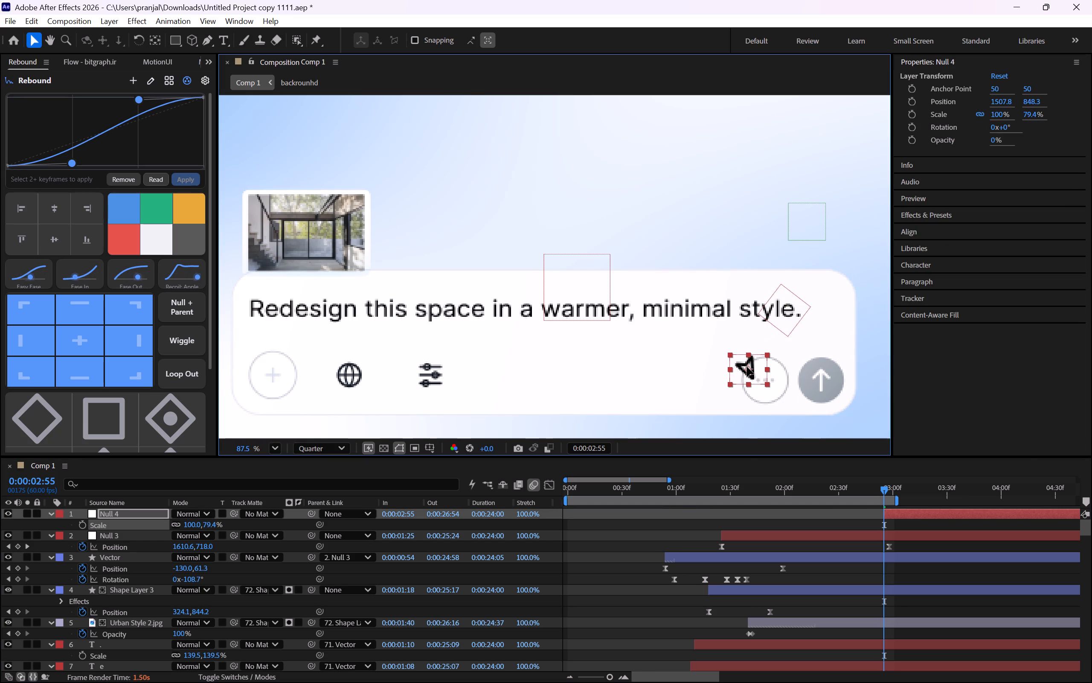
left_click_drag(747, 367, 747, 366)
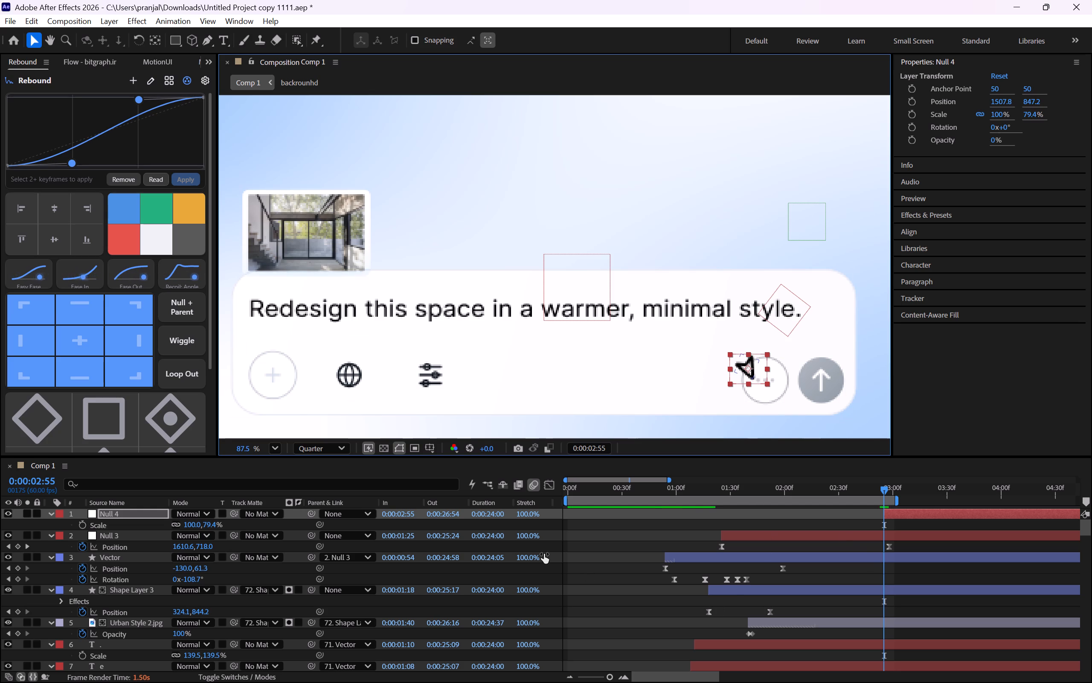
left_click(865, 522)
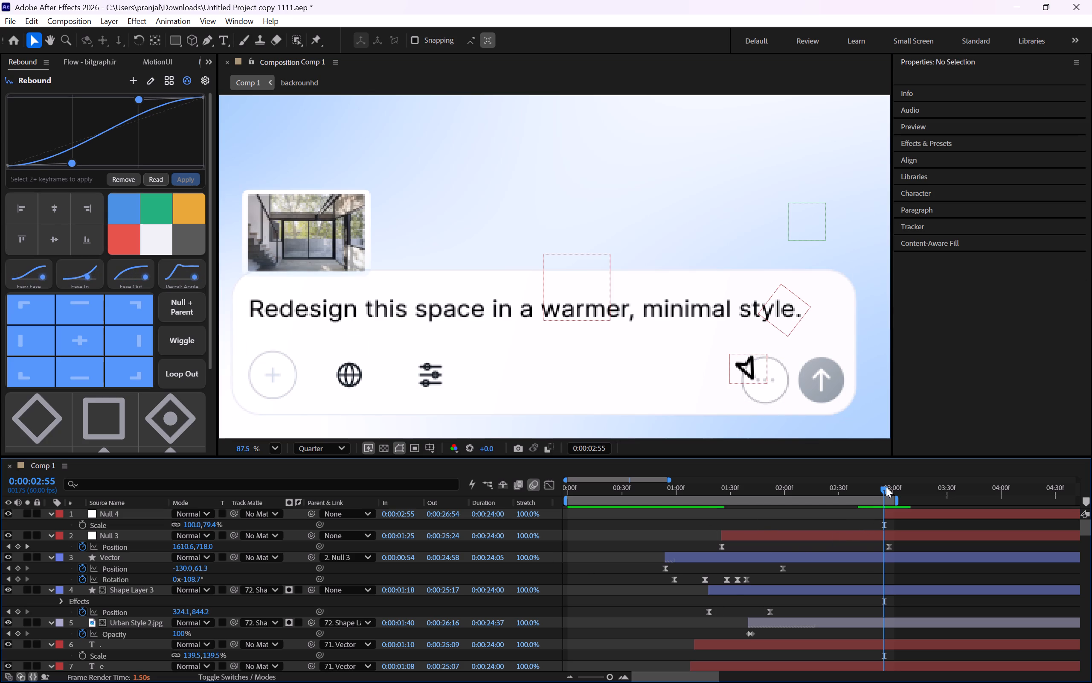
Replay and scrub the arrow's travel from the image card to the prompt box's buttons to check its motion.
left_click_drag(886, 487, 885, 484)
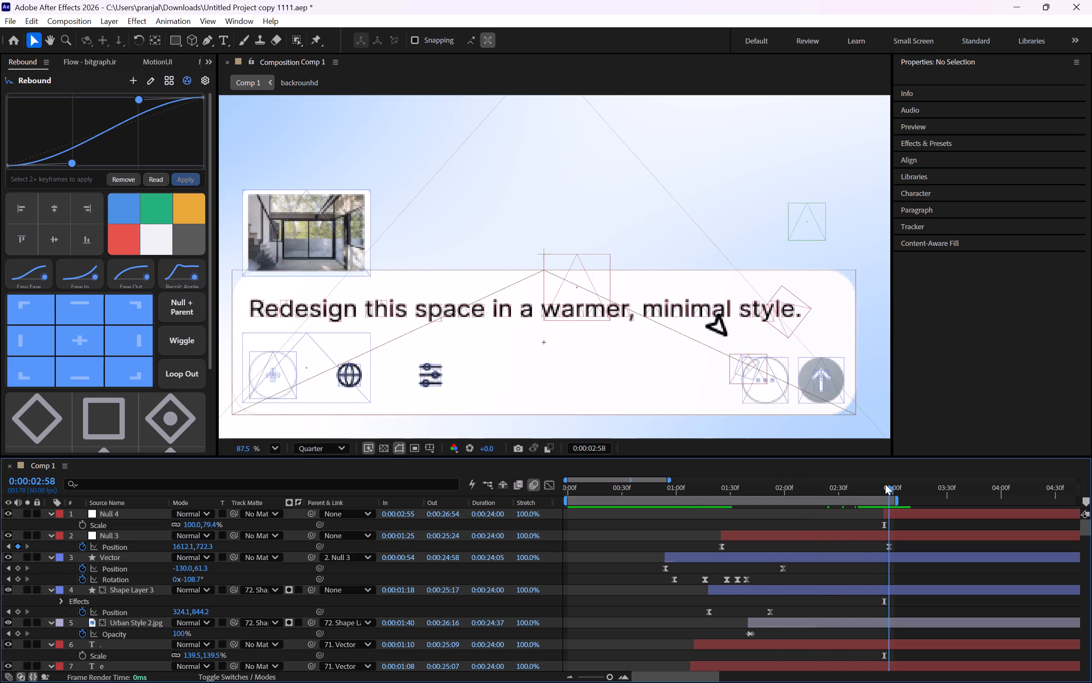
left_click_drag(885, 484, 685, 505)
key("space")
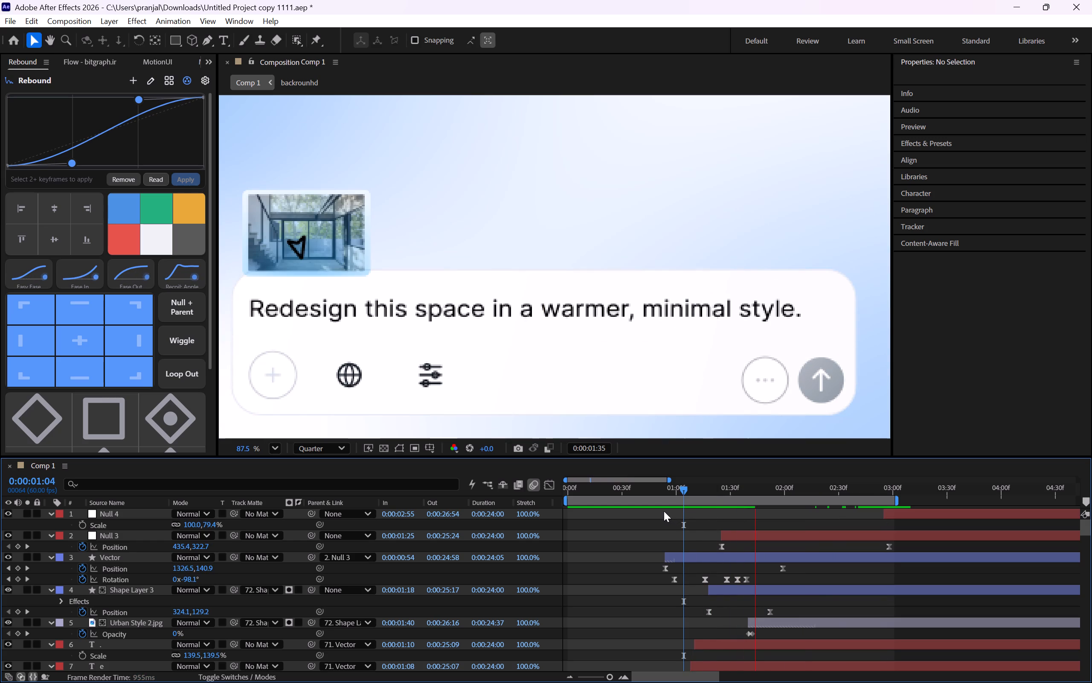
key("space")
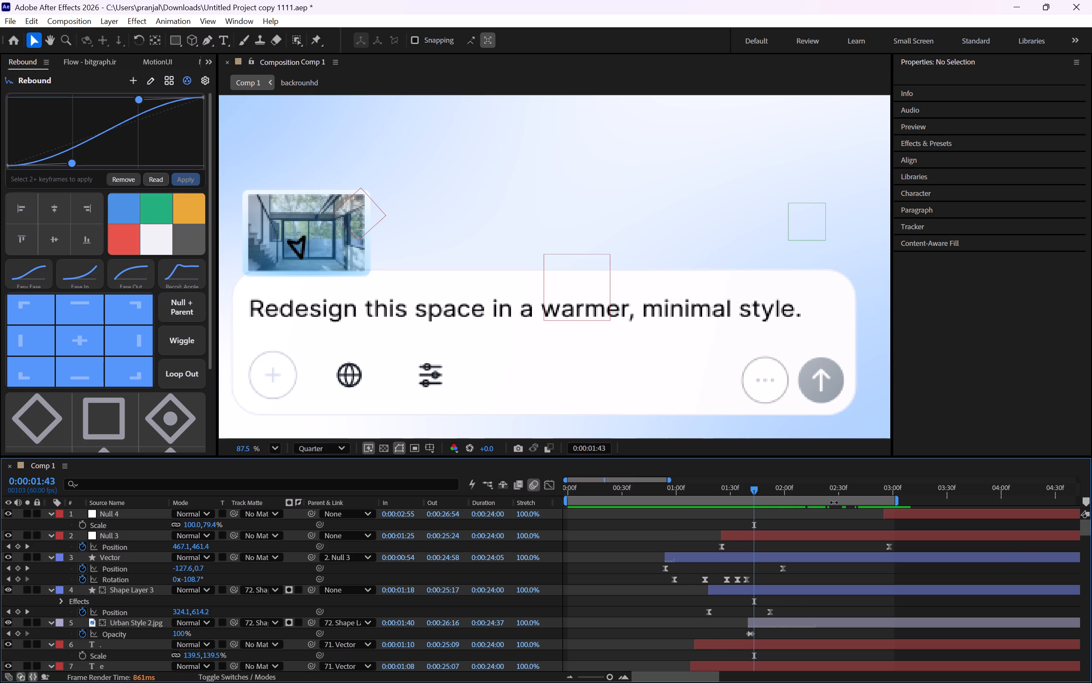
key("space")
key("space")
key("space")
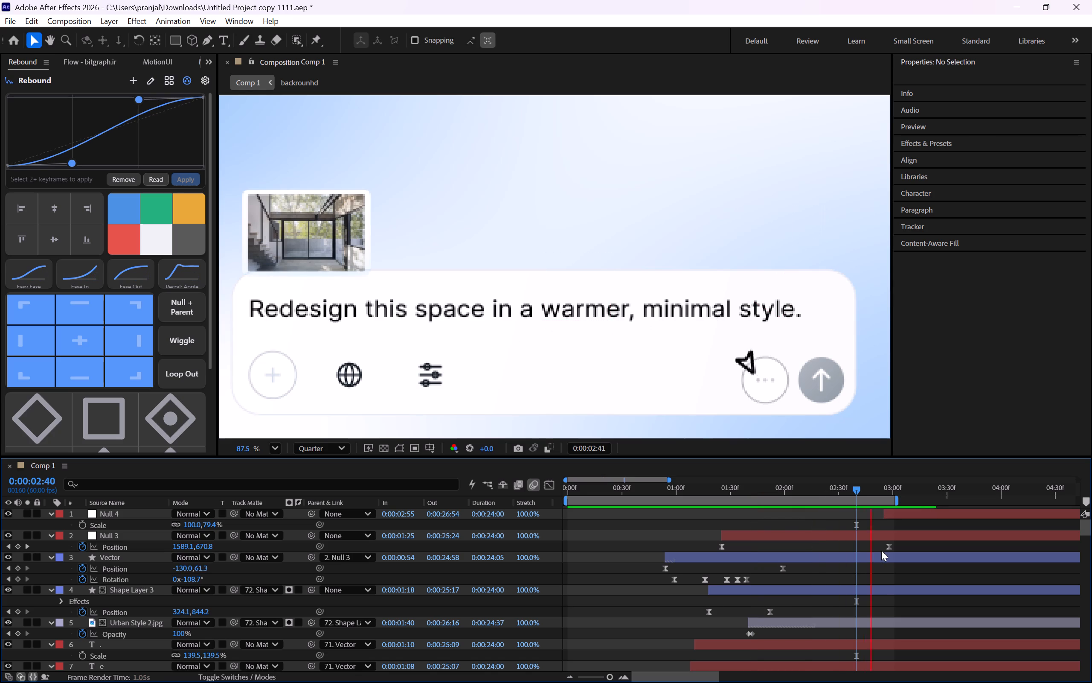
key("space")
left_click(868, 482)
left_click_drag(866, 490, 877, 489)
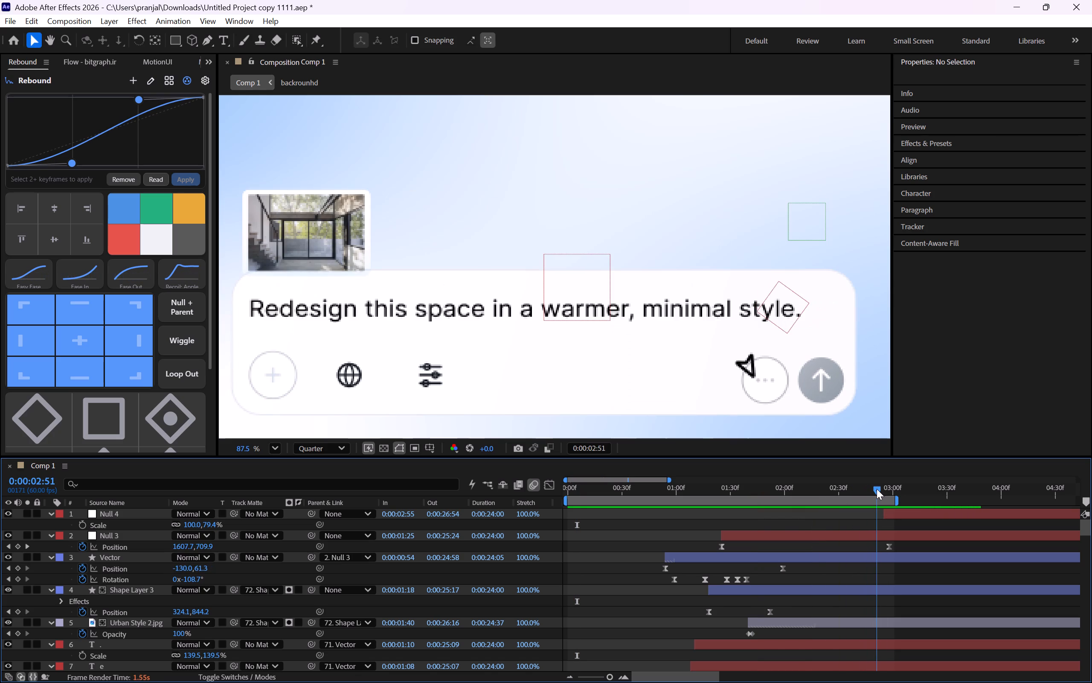
left_click_drag(877, 489, 896, 496)
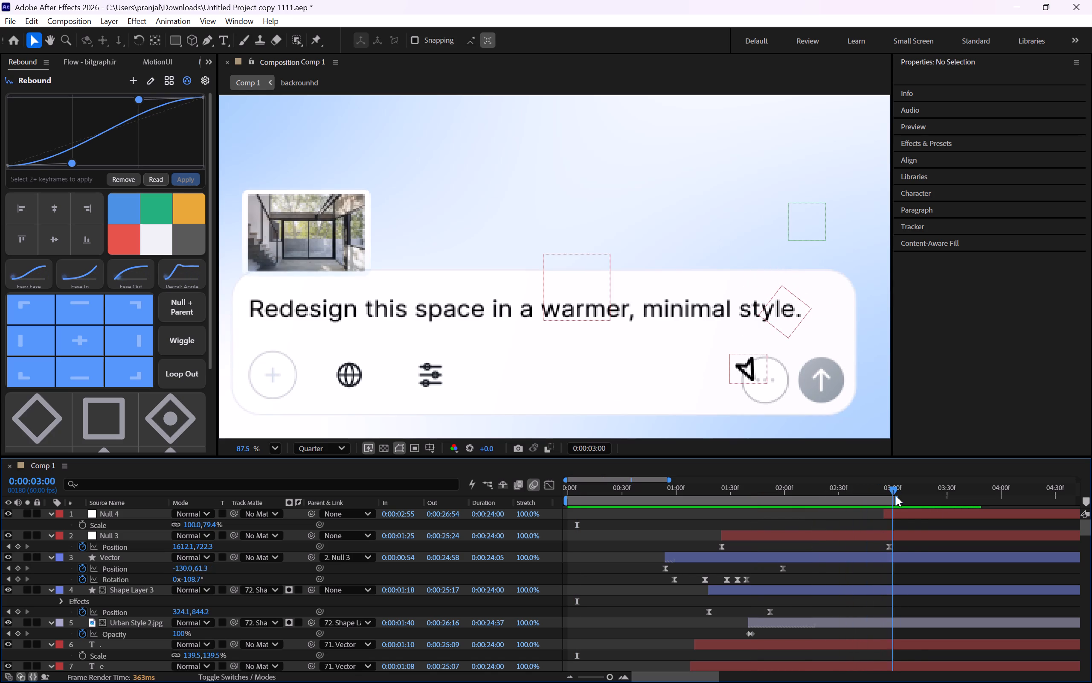
Add a scale keyframe to Null 4 at 0:00:02:55.
left_click_drag(896, 496, 882, 502)
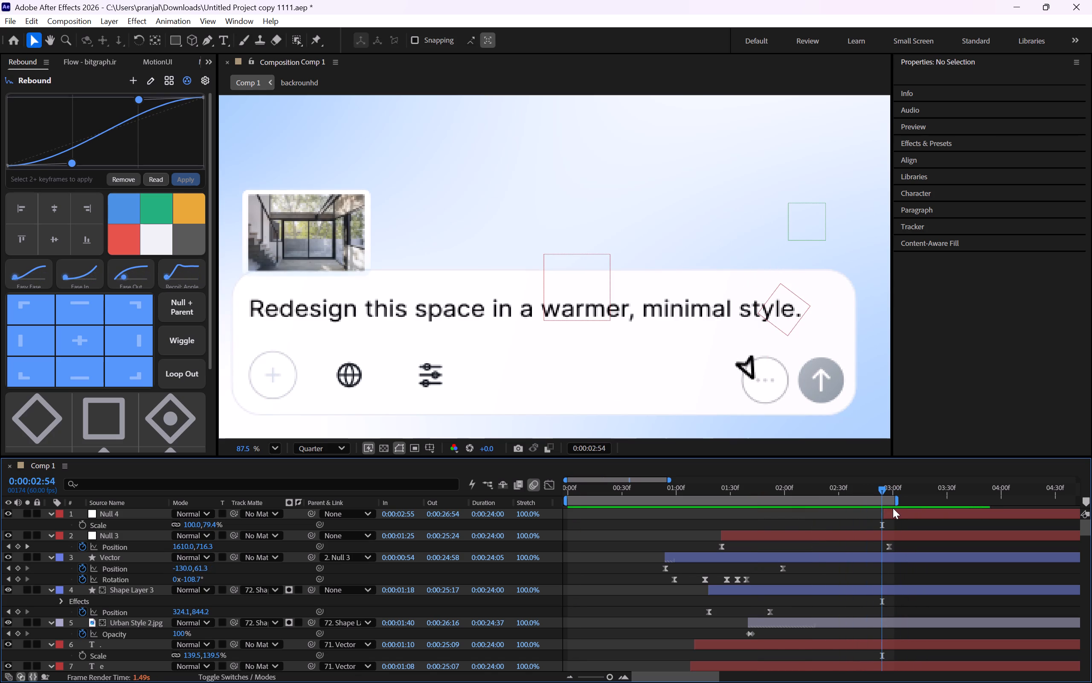
key("Page_Down")
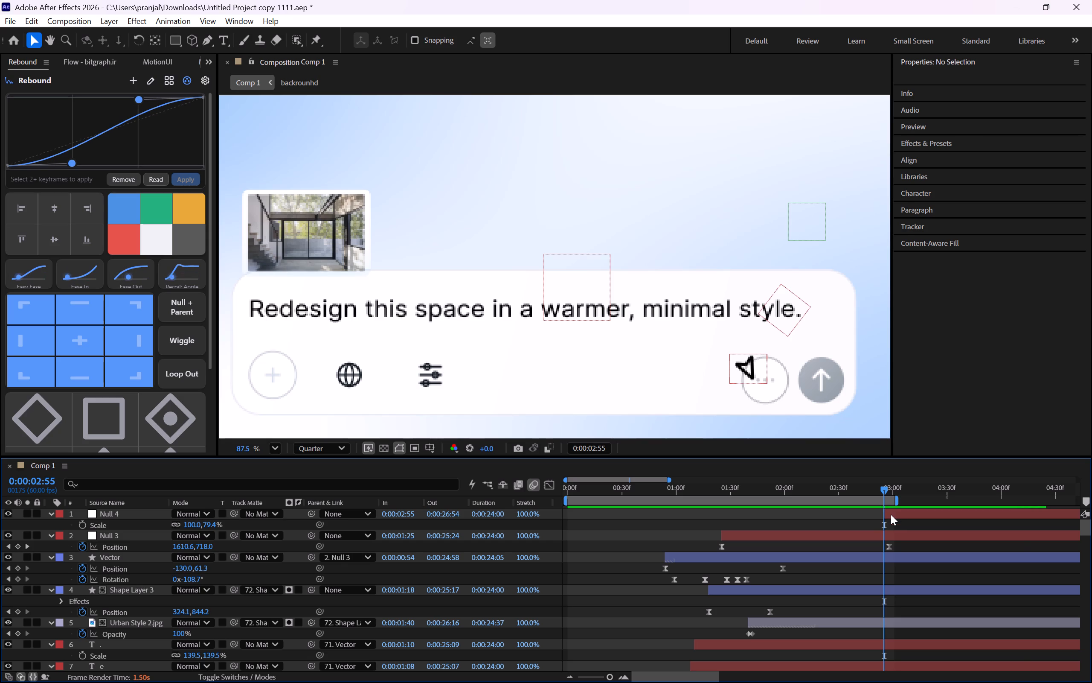
left_click(892, 514)
left_click(81, 524)
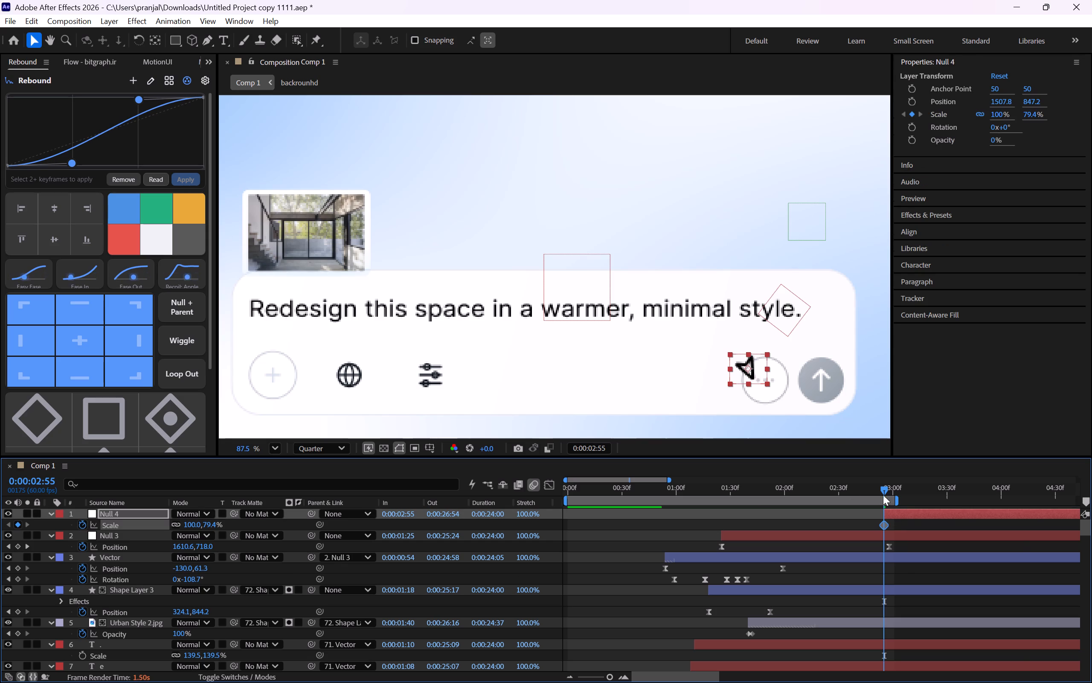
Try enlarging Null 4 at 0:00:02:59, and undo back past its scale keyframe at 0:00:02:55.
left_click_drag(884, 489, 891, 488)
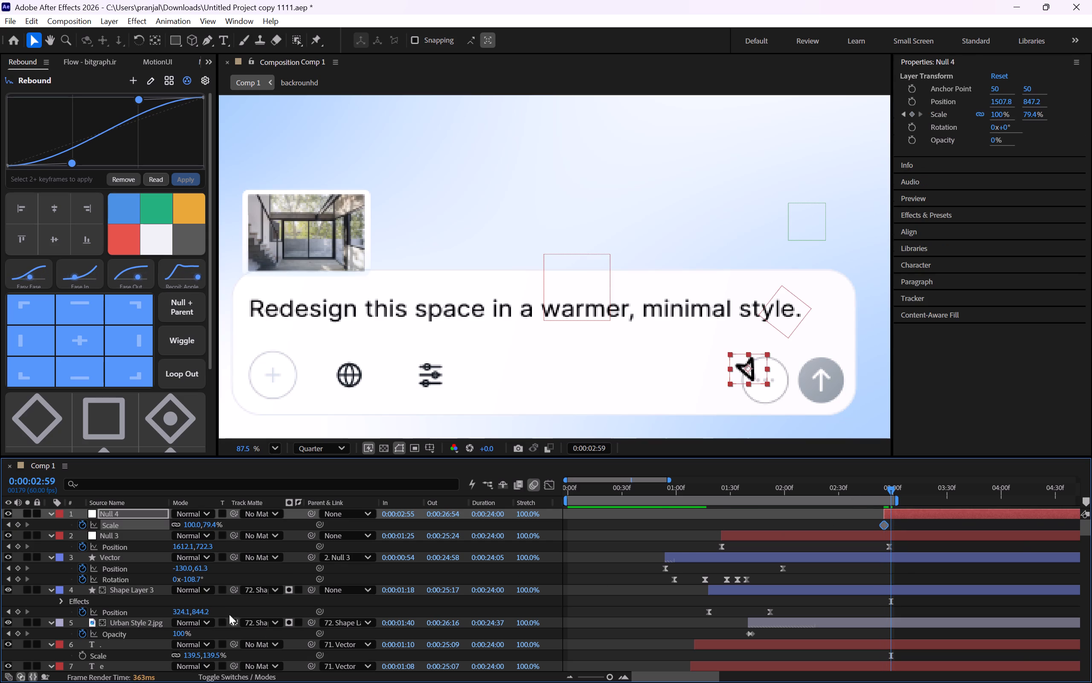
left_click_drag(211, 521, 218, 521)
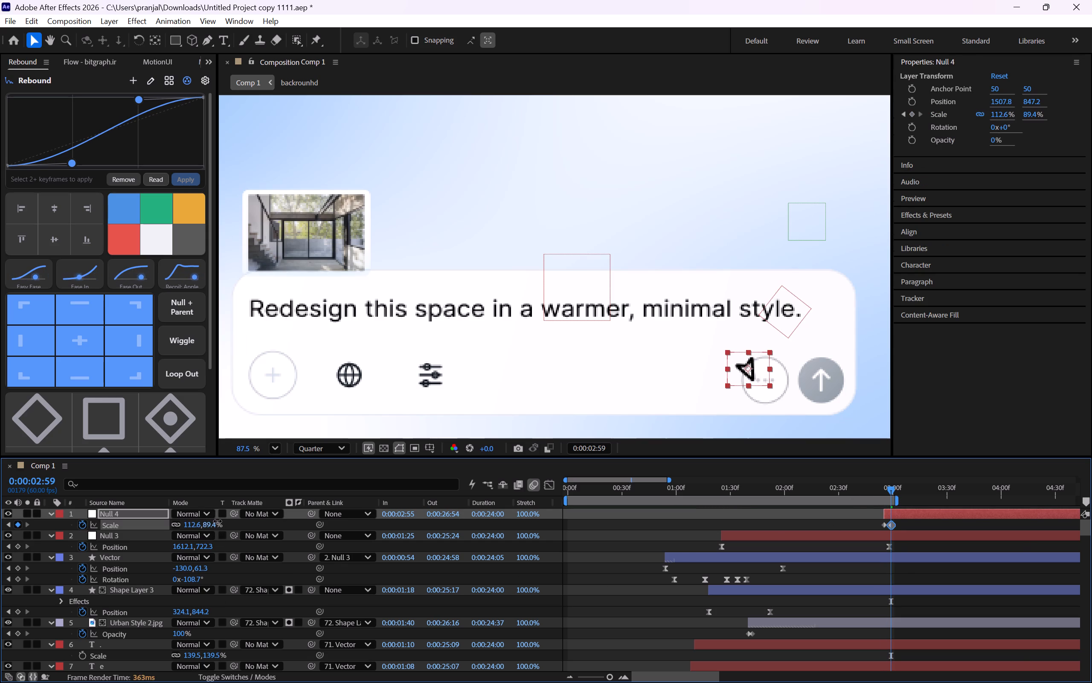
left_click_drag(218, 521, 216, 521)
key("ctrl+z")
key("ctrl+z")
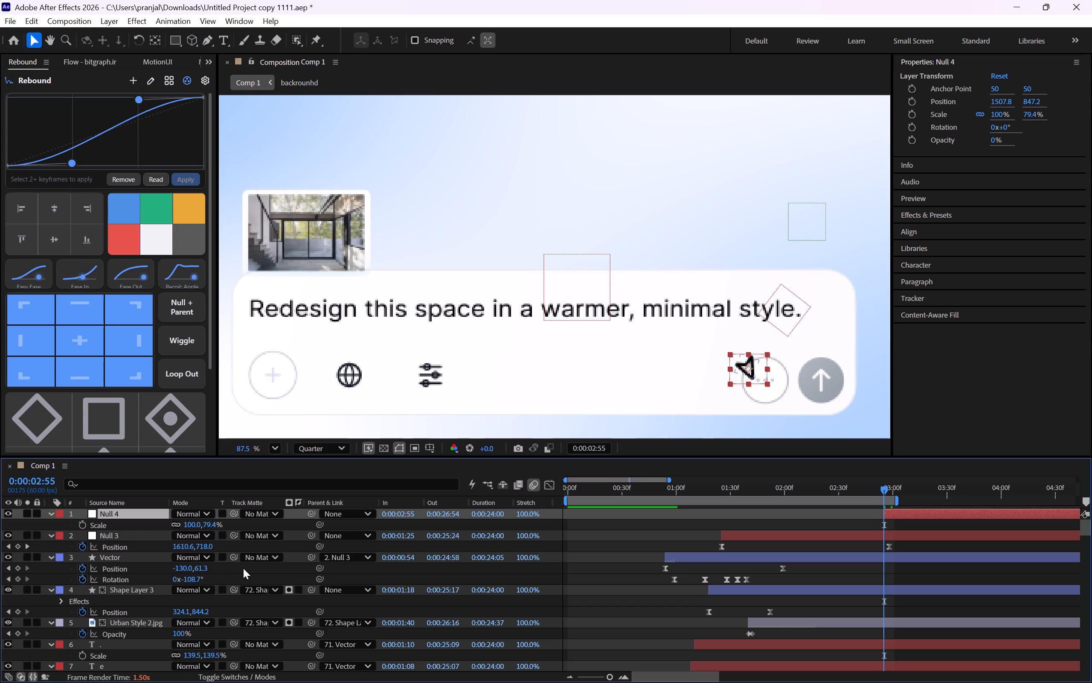
Parent Null 3 to Null 4.
left_click_drag(310, 535, 88, 513)
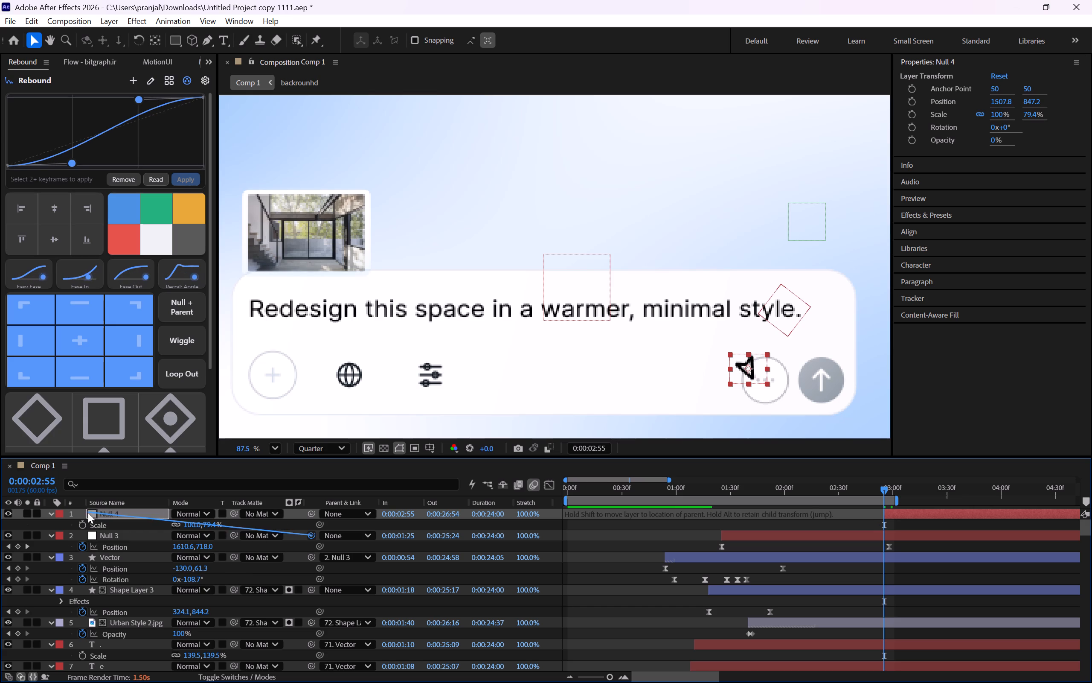
left_click_drag(88, 513, 92, 513)
Add a scale keyframe to Null 4 at 0:00:02:55.
left_click(83, 530)
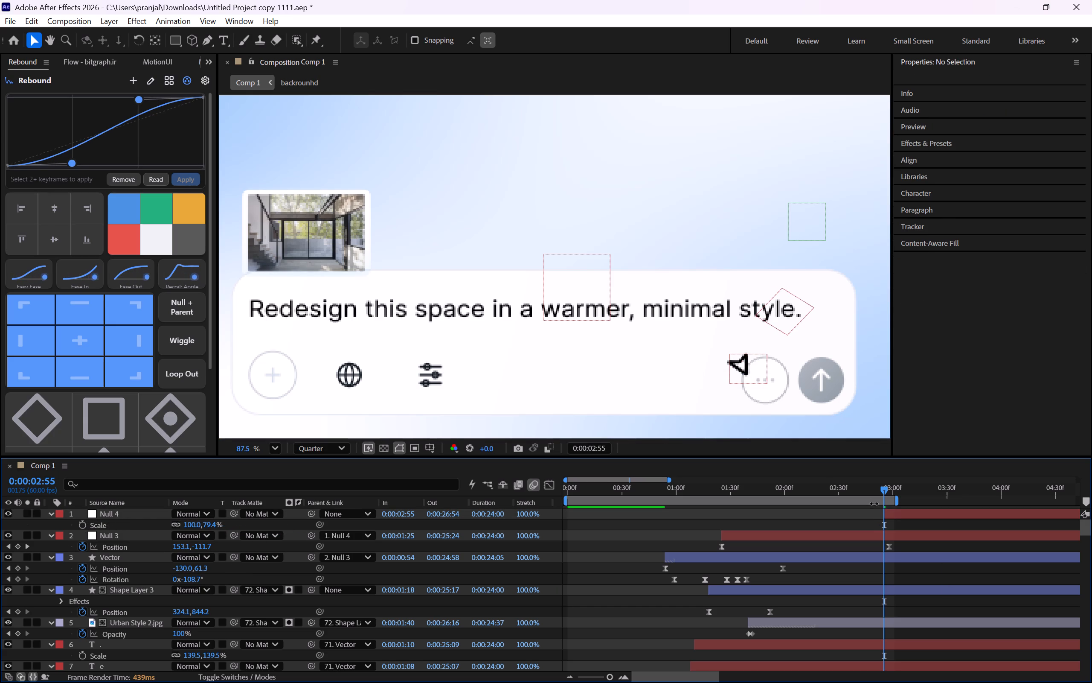
left_click(79, 522)
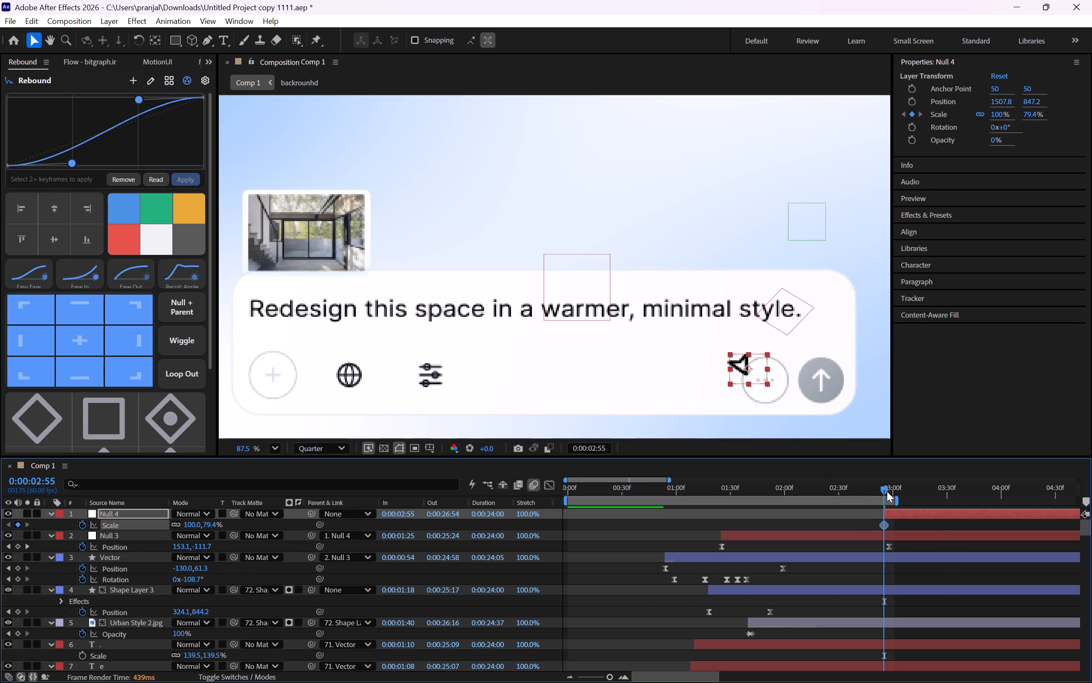
At 0:00:03:00, move Null 4's anchor point to about 92.7, 100.9, just below the three dots in the circular button.
left_click_drag(881, 490, 890, 490)
scroll(734, 346, "up", 6, "ctrl")
scroll(763, 384, "up", 3, "ctrl")
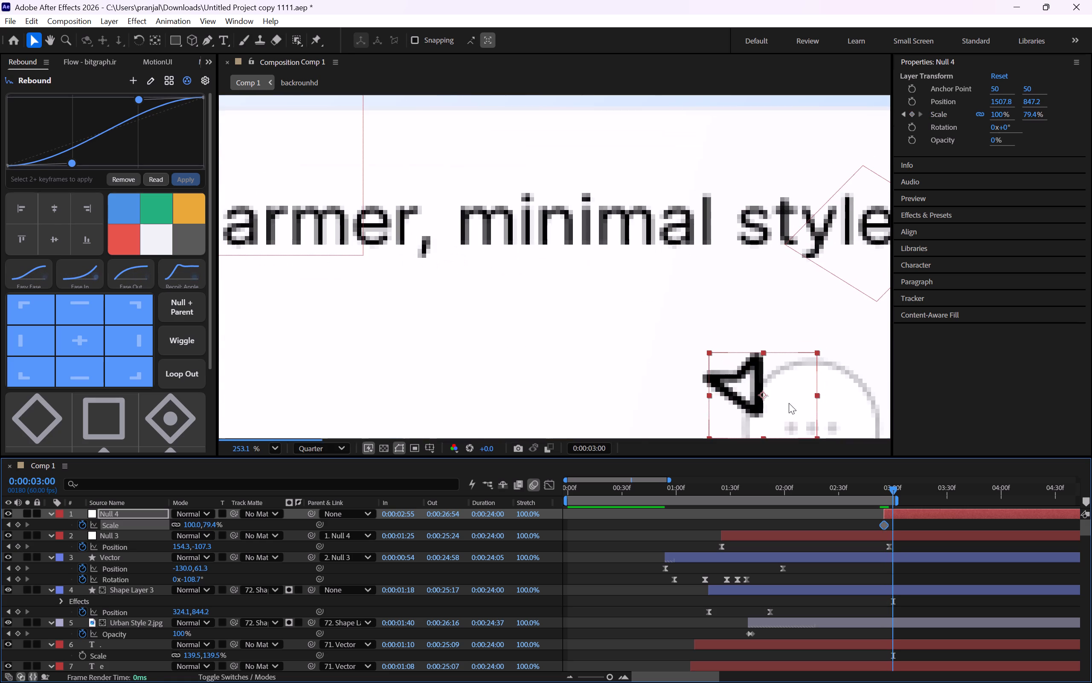
scroll(790, 418, "down", 2)
scroll(775, 386, "up", 1)
middle_click_drag(751, 388, 750, 286)
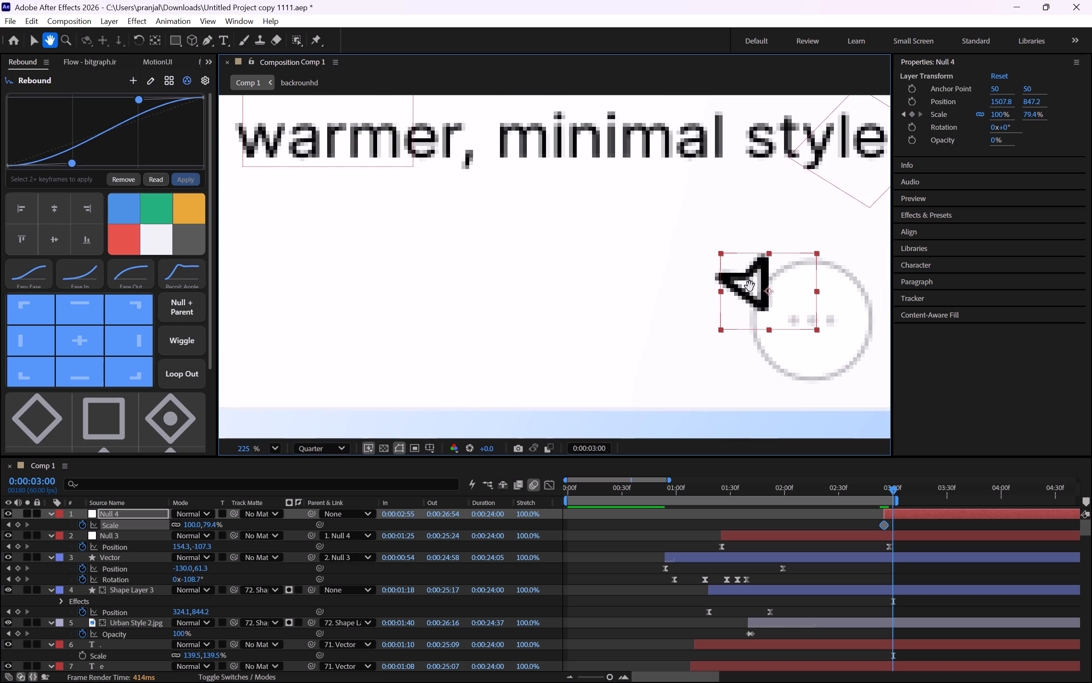
middle_click_drag(750, 286, 743, 309)
left_click(155, 43)
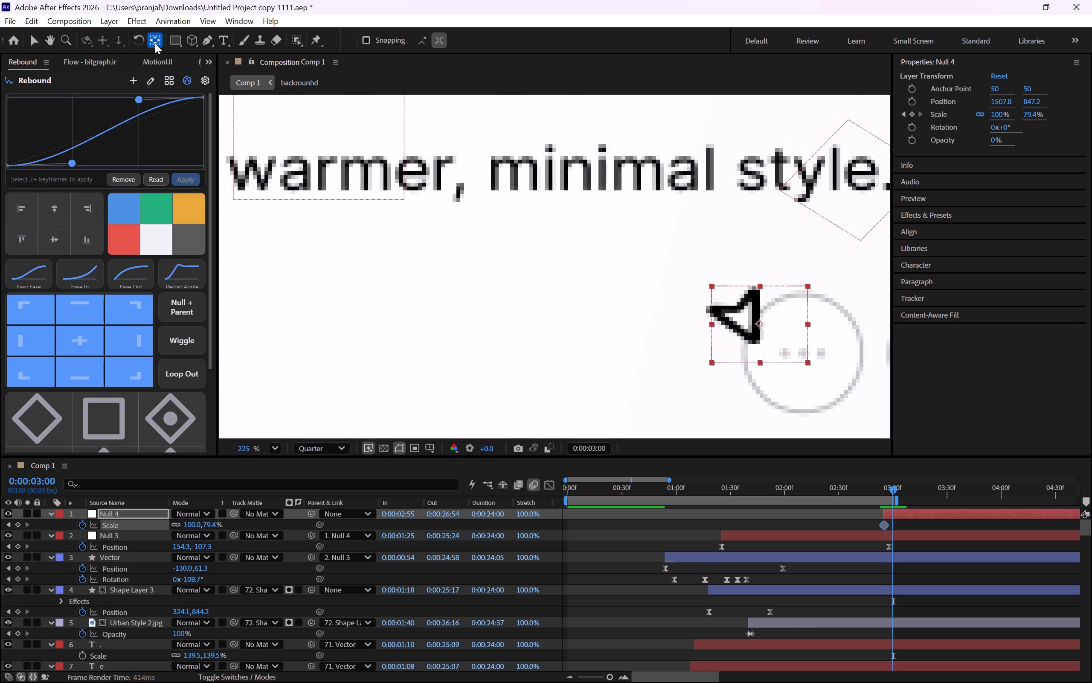
left_click_drag(761, 324, 809, 366)
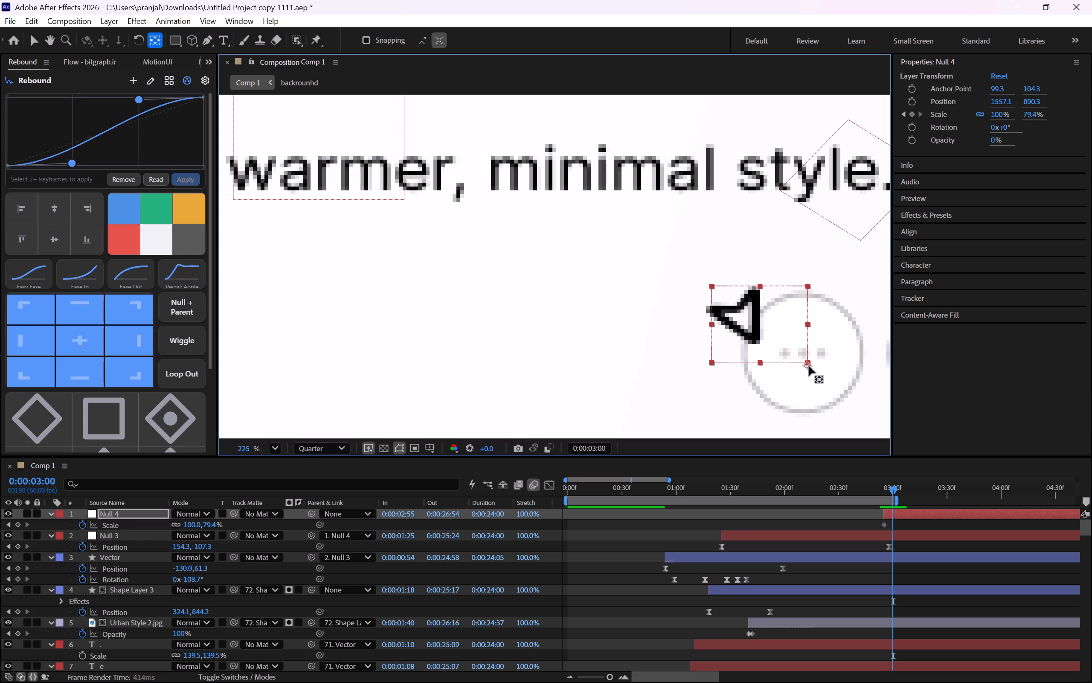
left_click_drag(809, 366, 802, 363)
left_click(40, 42)
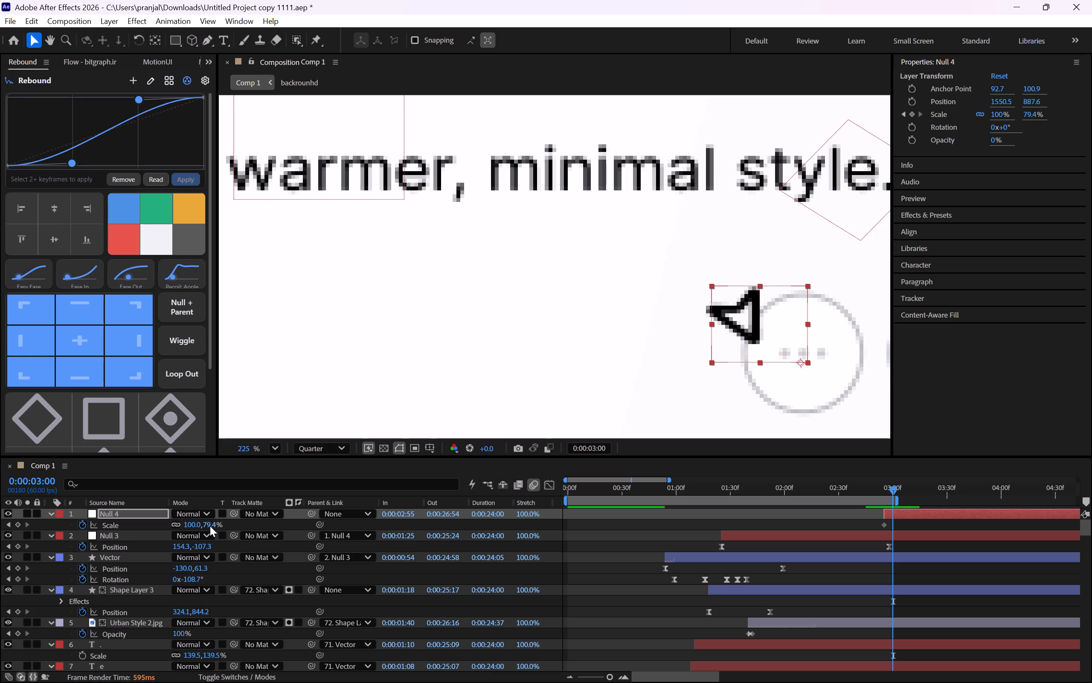
Scale Null 4 down to about 76.1% by 60.4% at 0:00:03:00.
left_click_drag(209, 524, 212, 524)
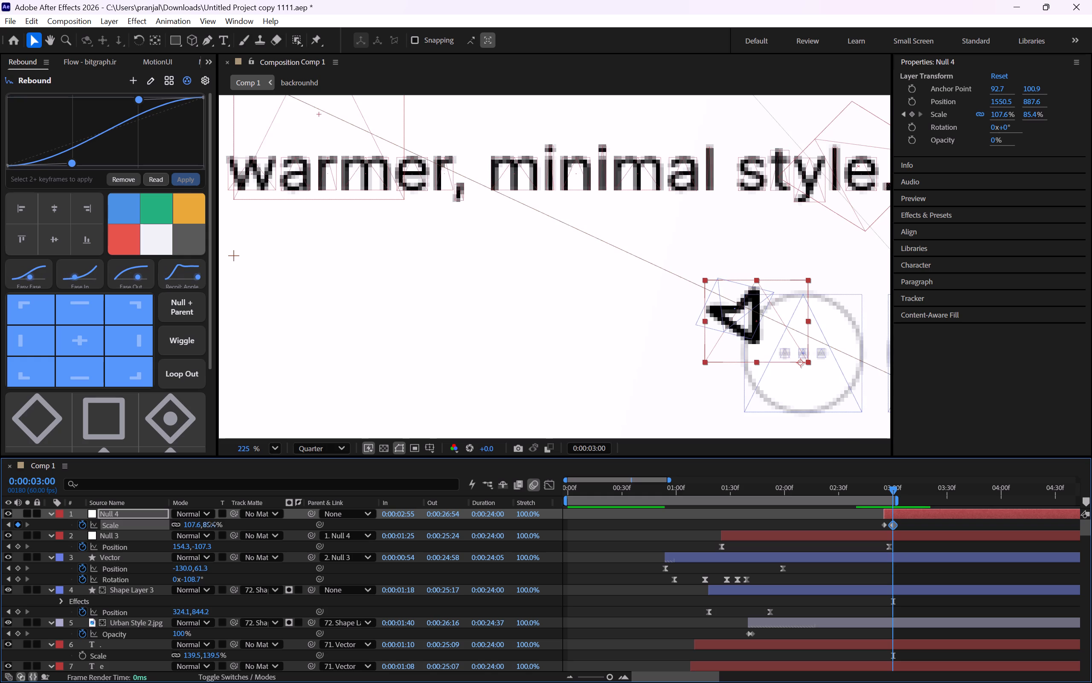
left_click_drag(212, 524, 197, 531)
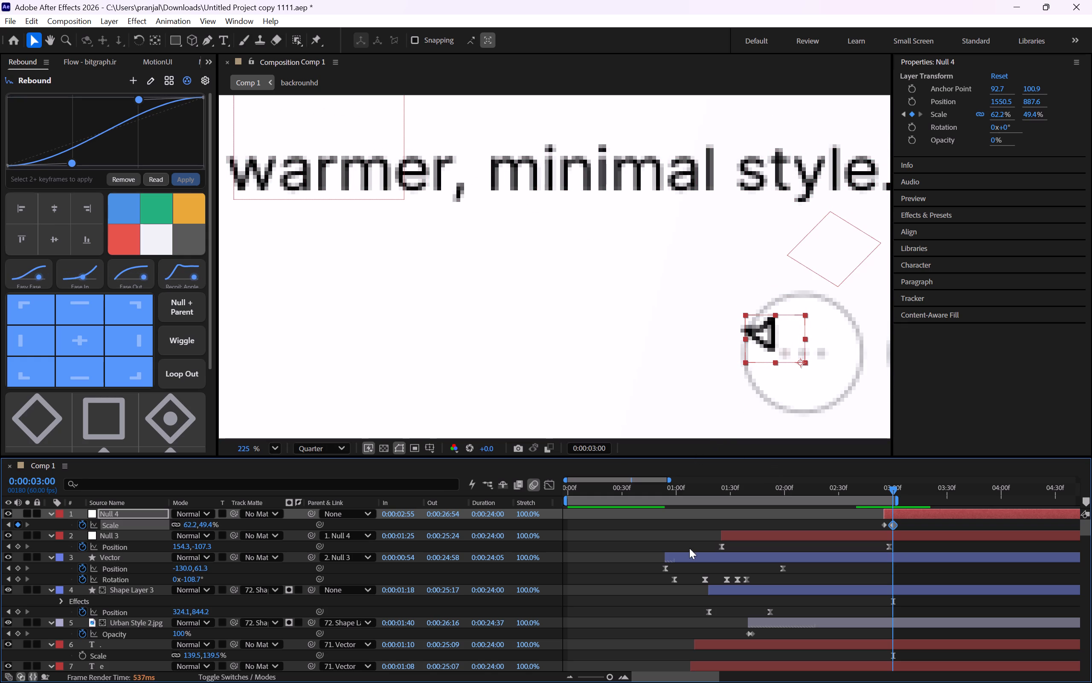
left_click_drag(207, 526, 202, 527)
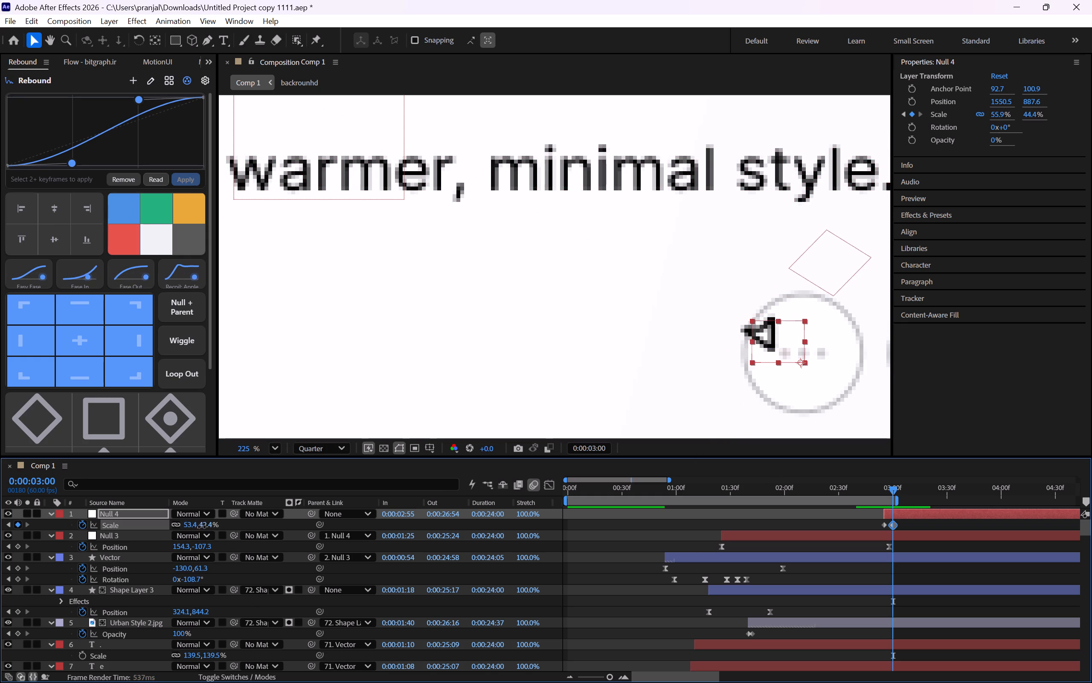
left_click_drag(202, 527, 212, 525)
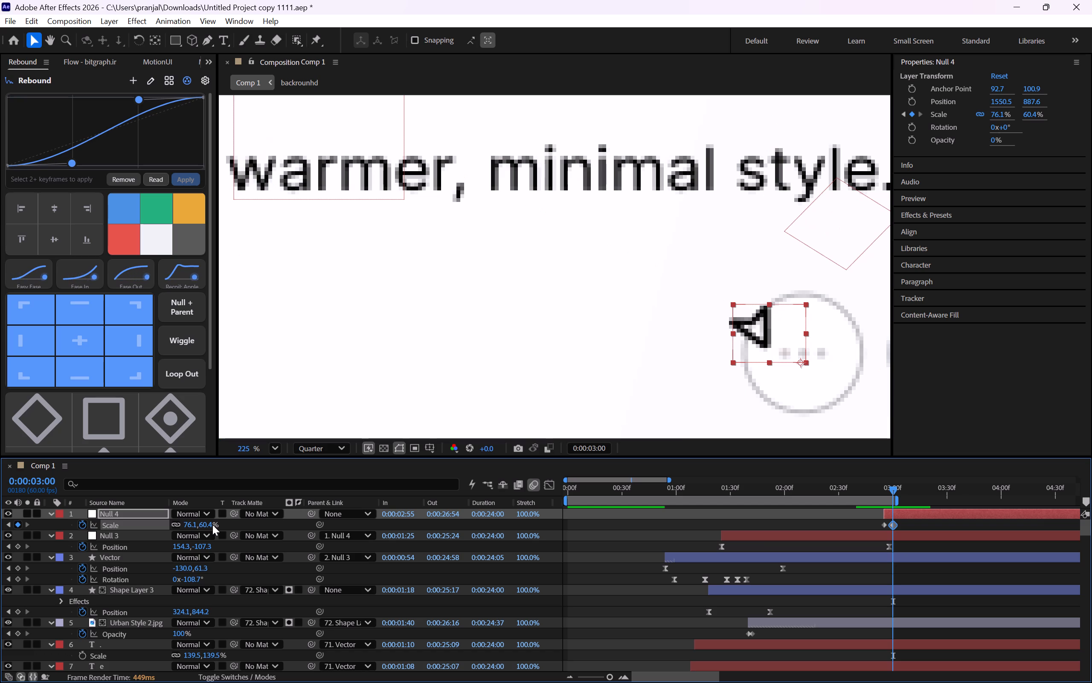
left_click_drag(908, 522, 904, 524)
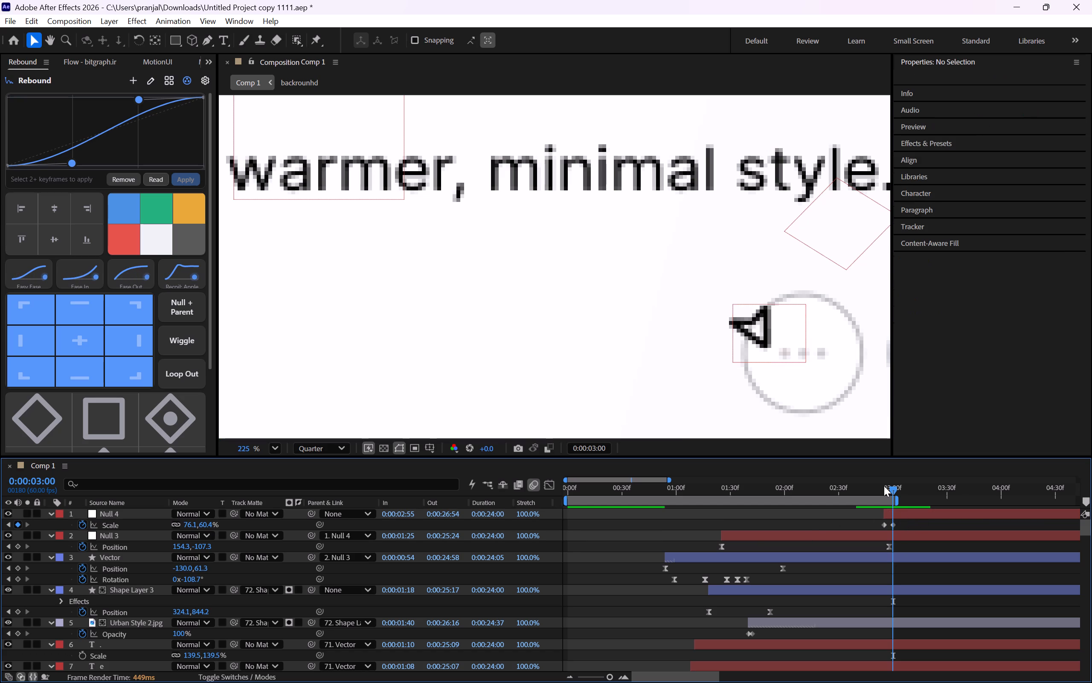
Scrub and play the arrow's shrink between 0:00:02:46 and 0:00:03:00, and reframe the whole composition.
left_click_drag(885, 486, 866, 494)
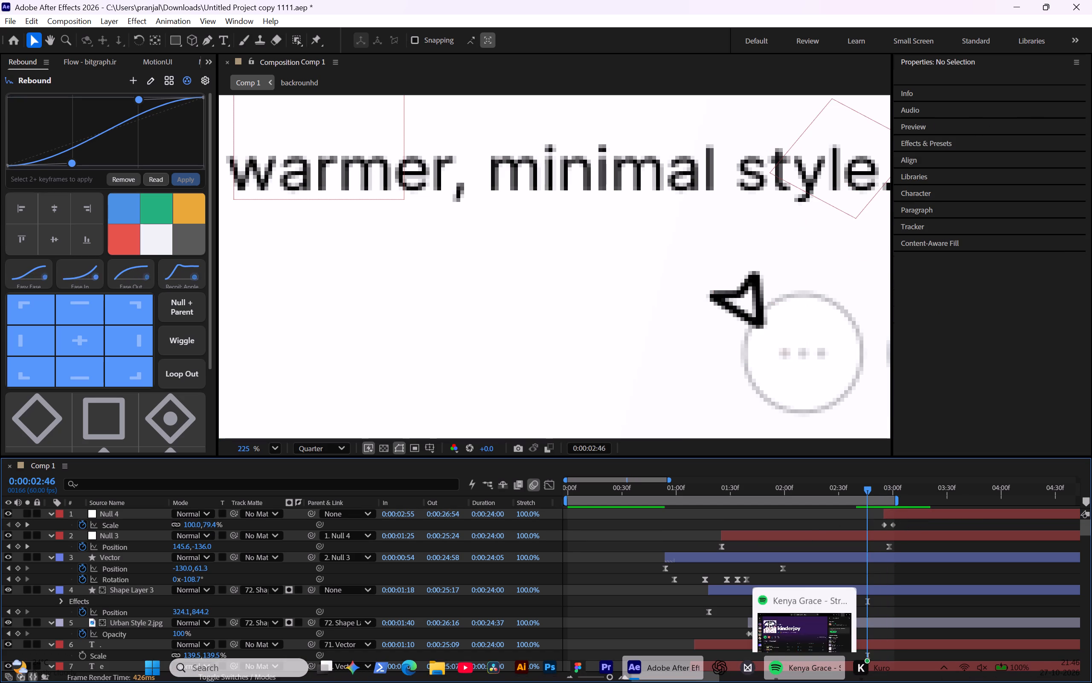
key("space")
key("space")
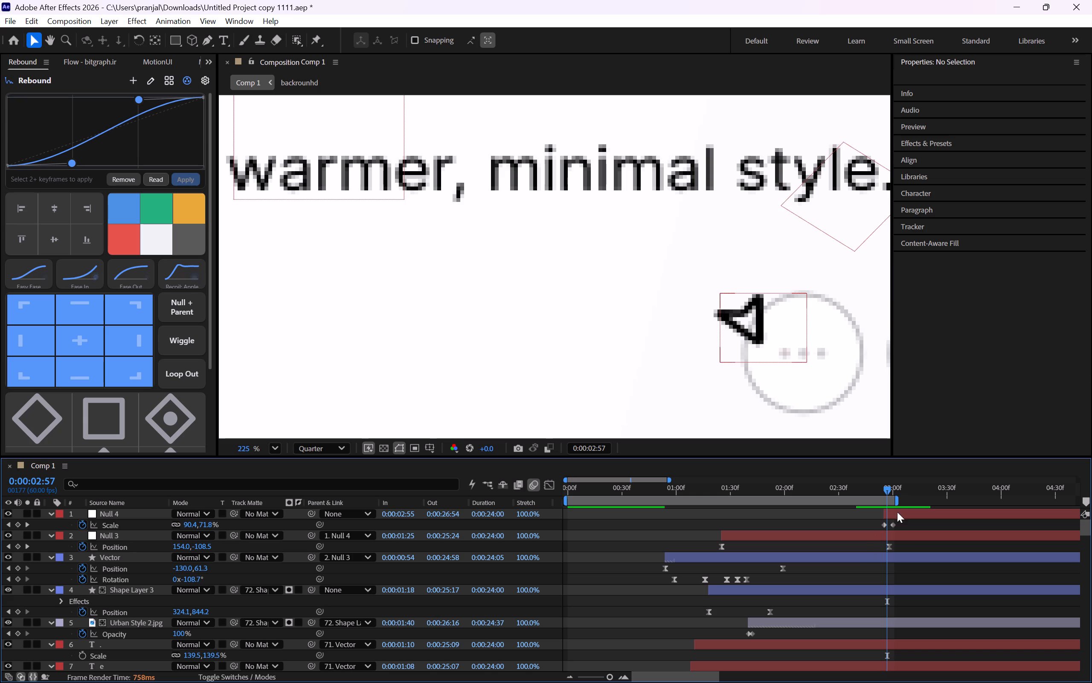
key("space")
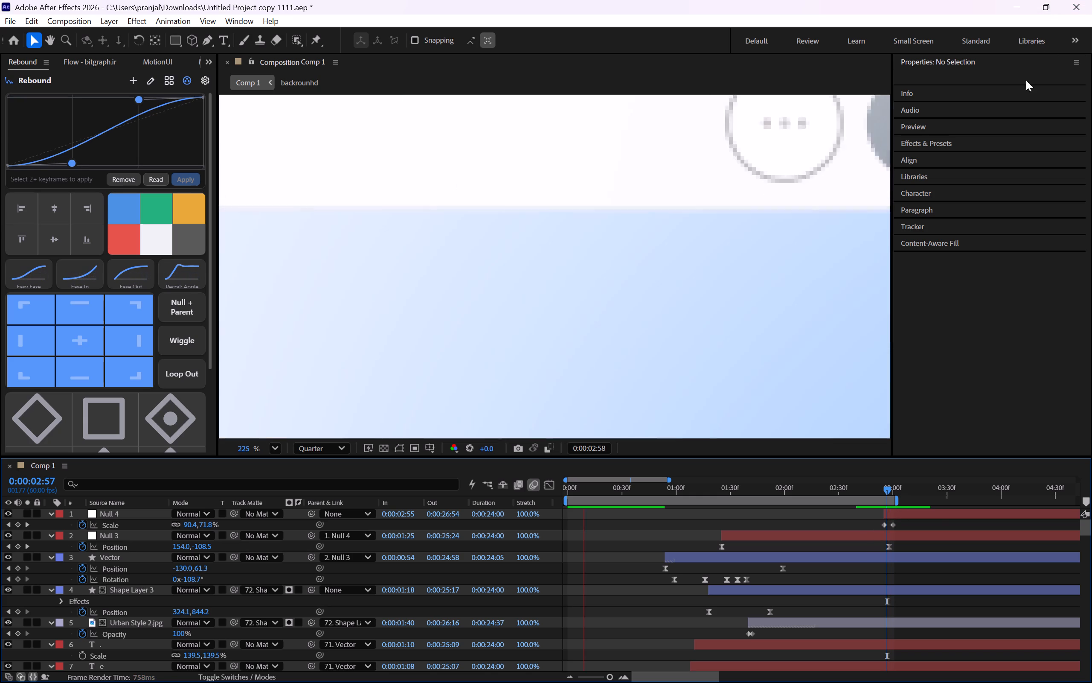
key("space")
scroll(489, 120, "down", 8)
middle_click_drag(592, 155, 717, 344)
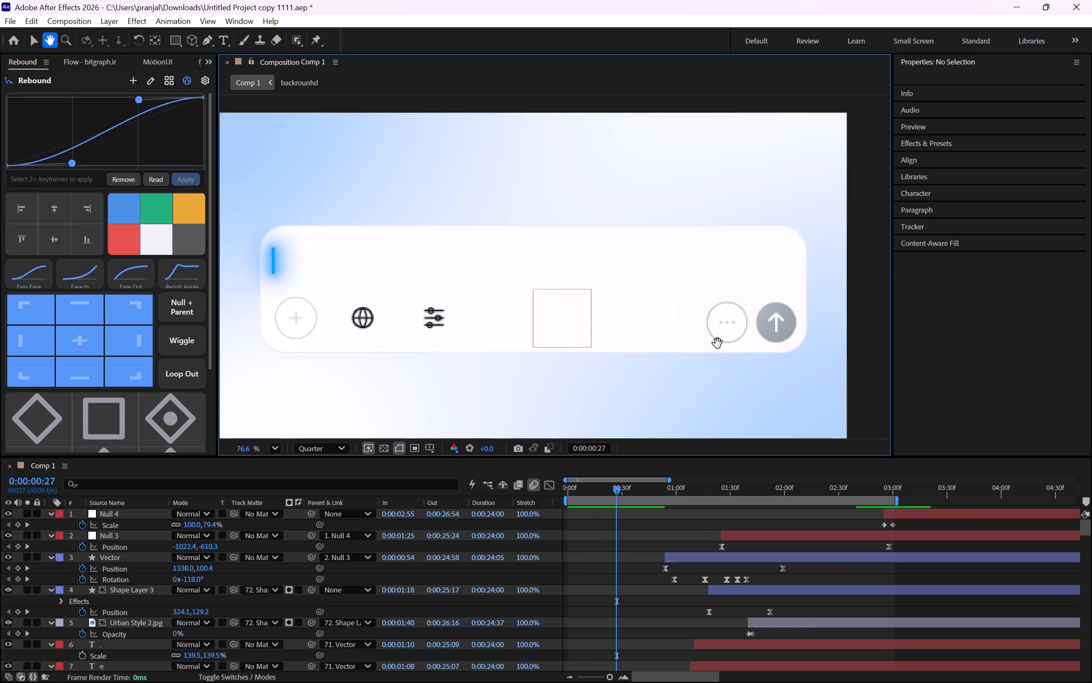
middle_click_drag(717, 344, 728, 250)
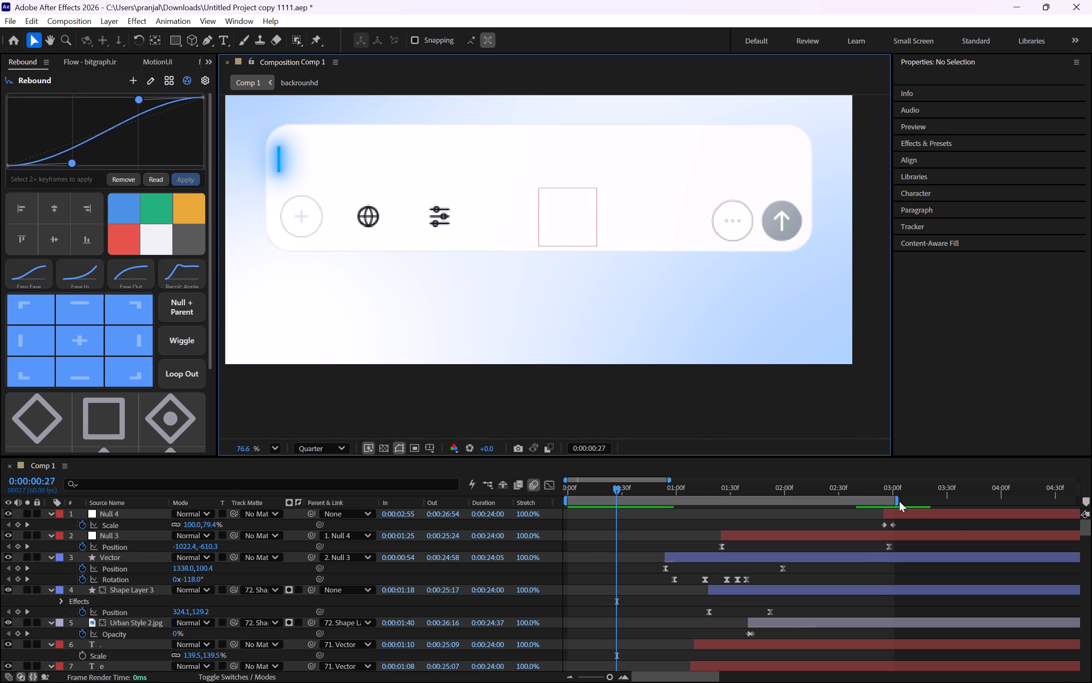
Extend the end of the work area to about 0:00:04:00.
left_click_drag(899, 497, 1008, 491)
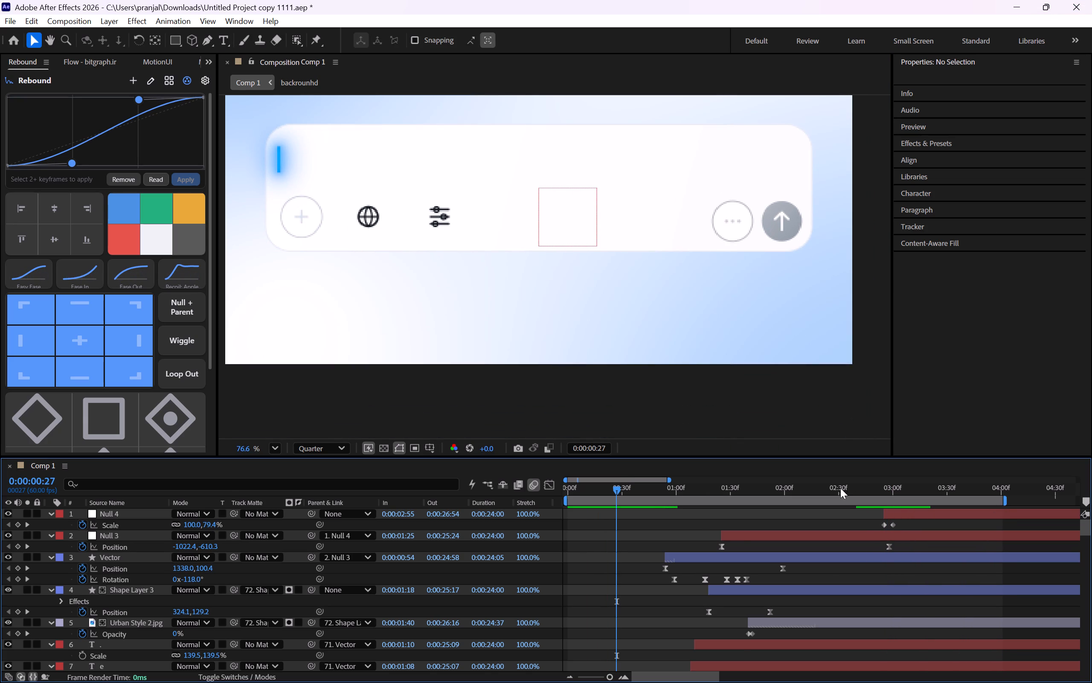
Play the animation from the start to check the arrow's movement and shrink at the three-dot button.
left_click_drag(835, 484, 328, 548)
key("space")
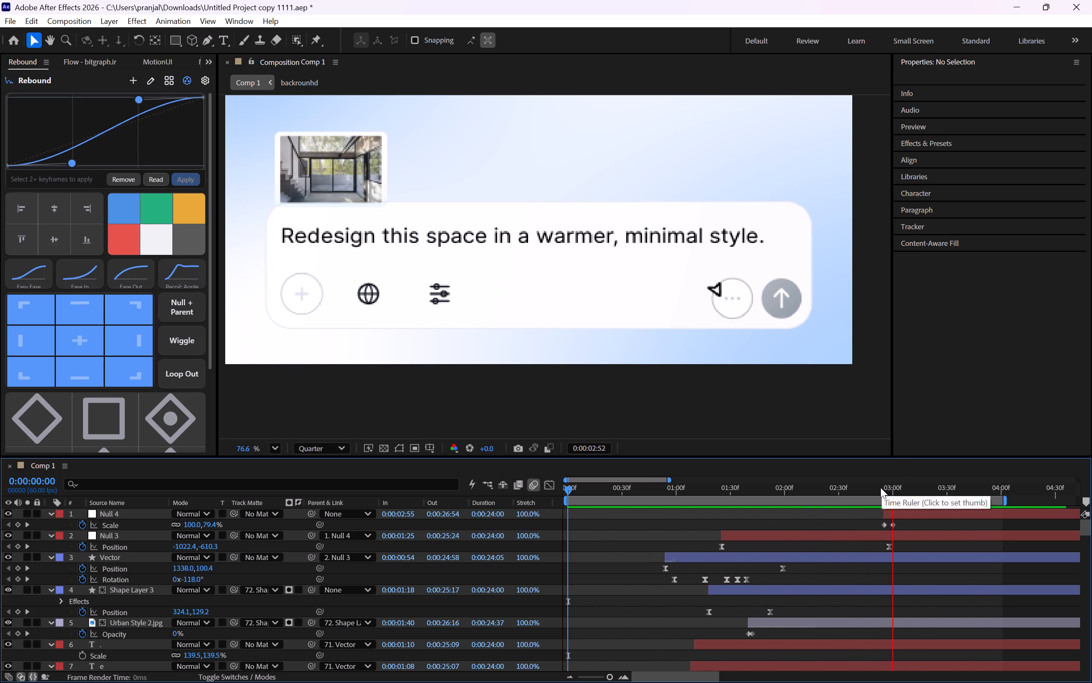
Copy both of Null 4's scale keyframes and paste them at 0:00:03:00.
left_click_drag(881, 488, 896, 492)
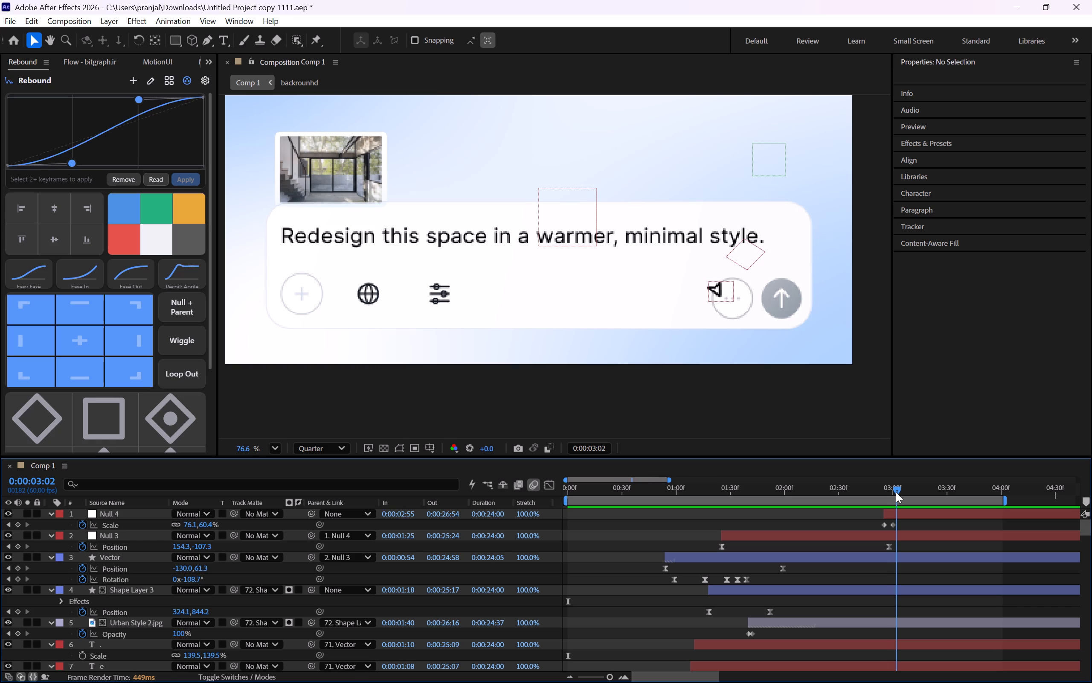
left_click_drag(896, 492, 895, 492)
left_click_drag(895, 492, 893, 493)
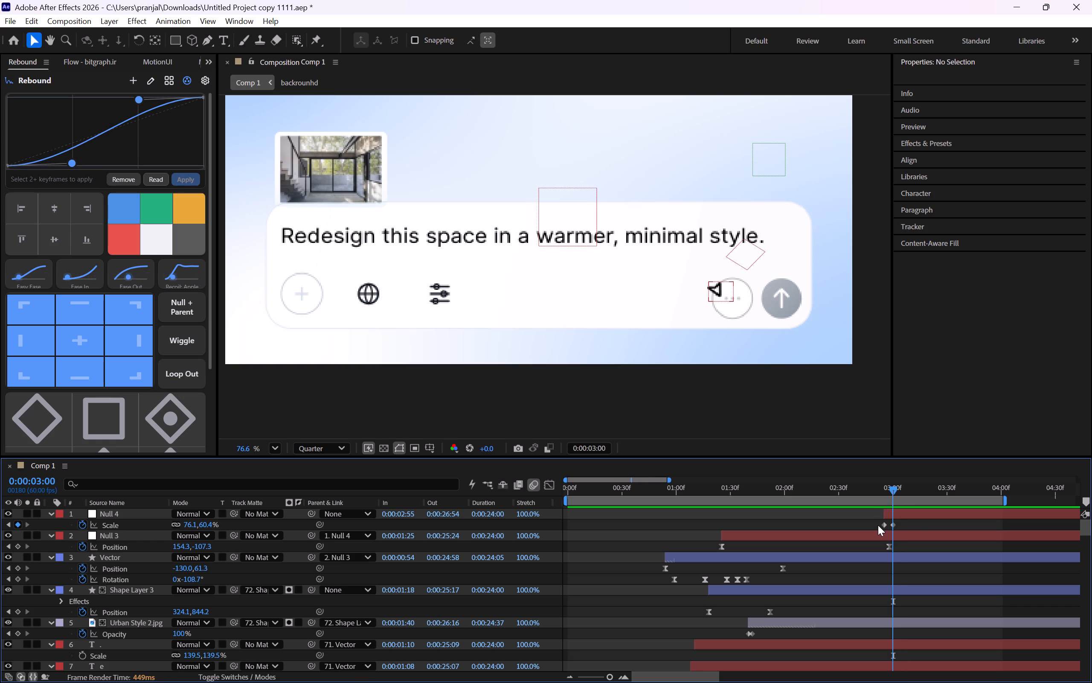
left_click_drag(877, 525, 915, 522)
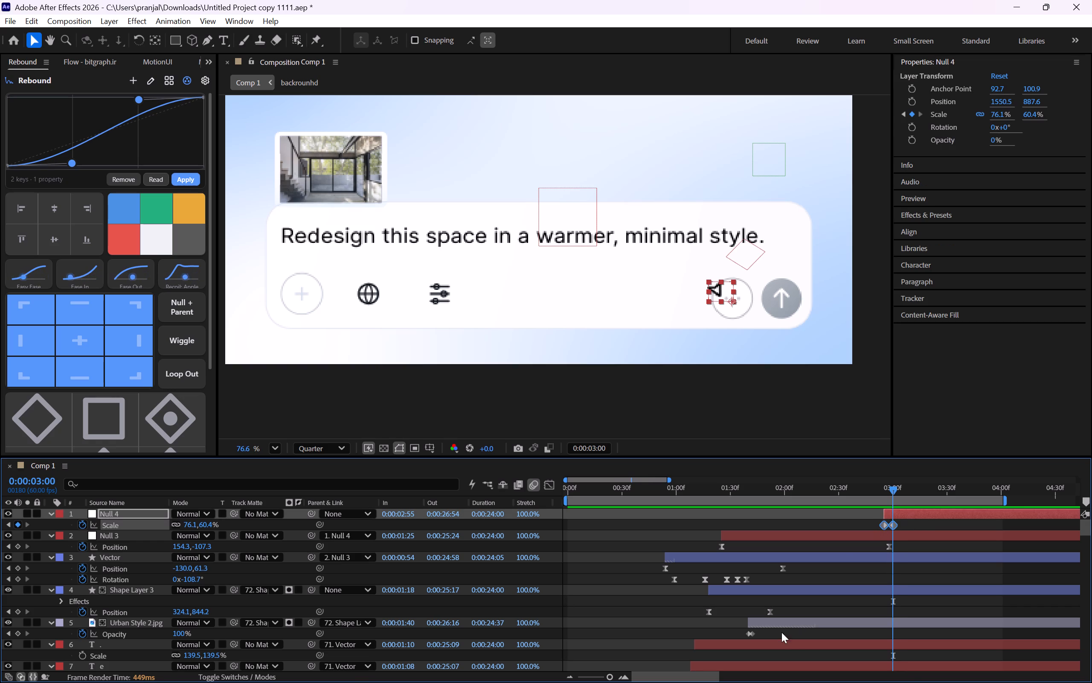
key("ctrl+c")
key("ctrl+v")
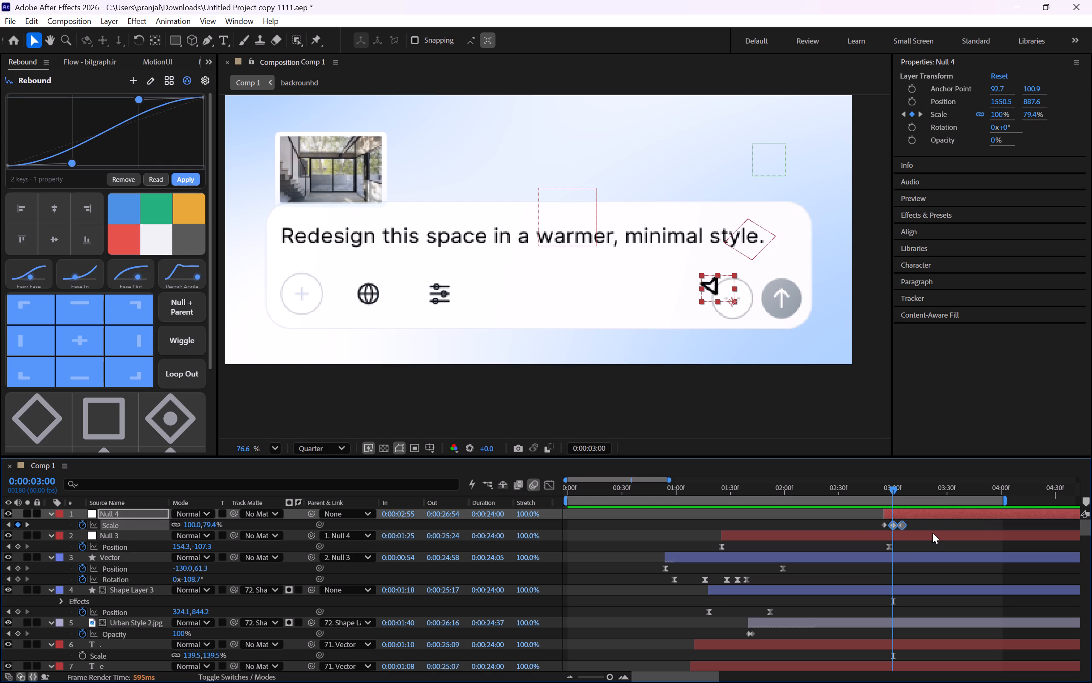
Examine the spacing of Null 4's scale keyframes and replay and scrub the arrow's scale motion around them.
left_click_drag(590, 675, 624, 669)
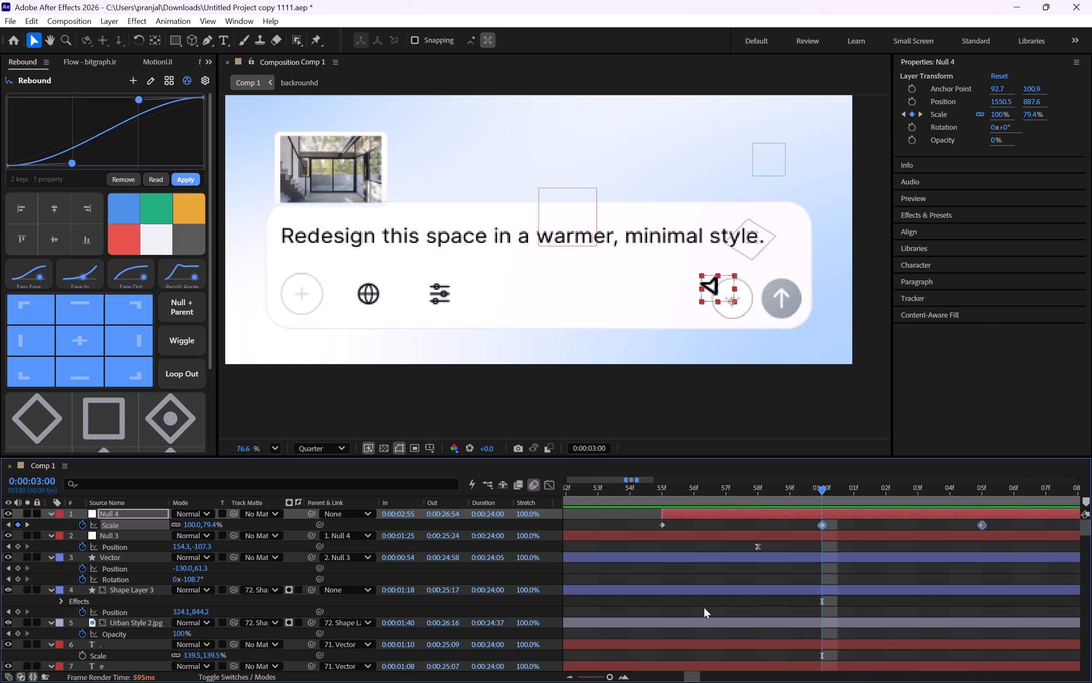
left_click(870, 522)
key("space")
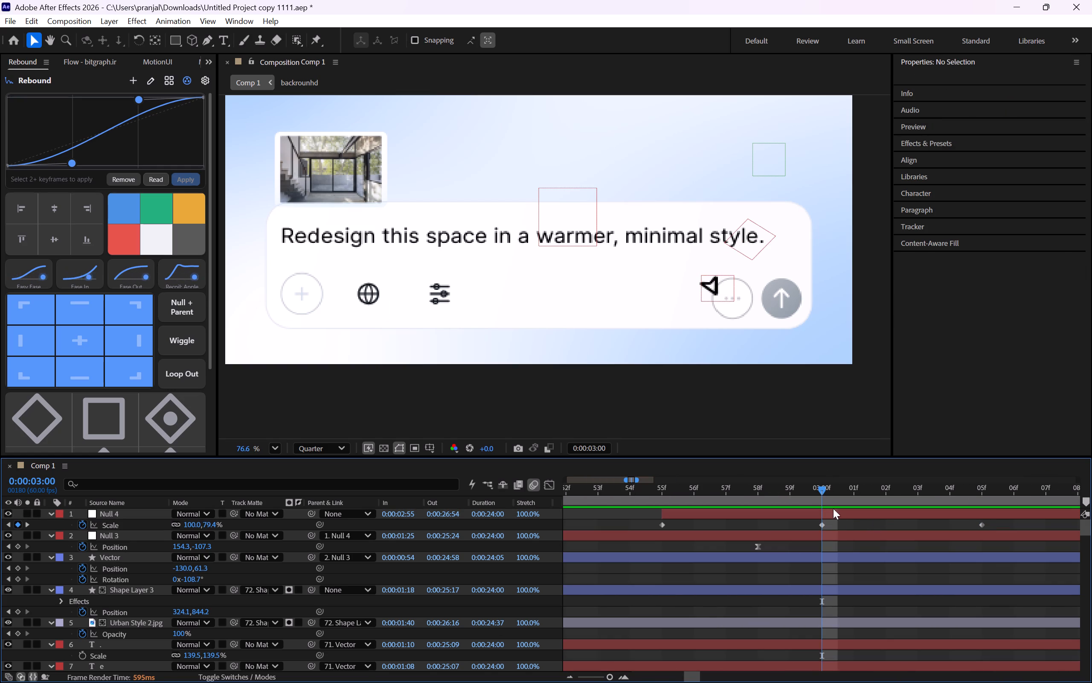
key("space")
left_click_drag(784, 493, 610, 516)
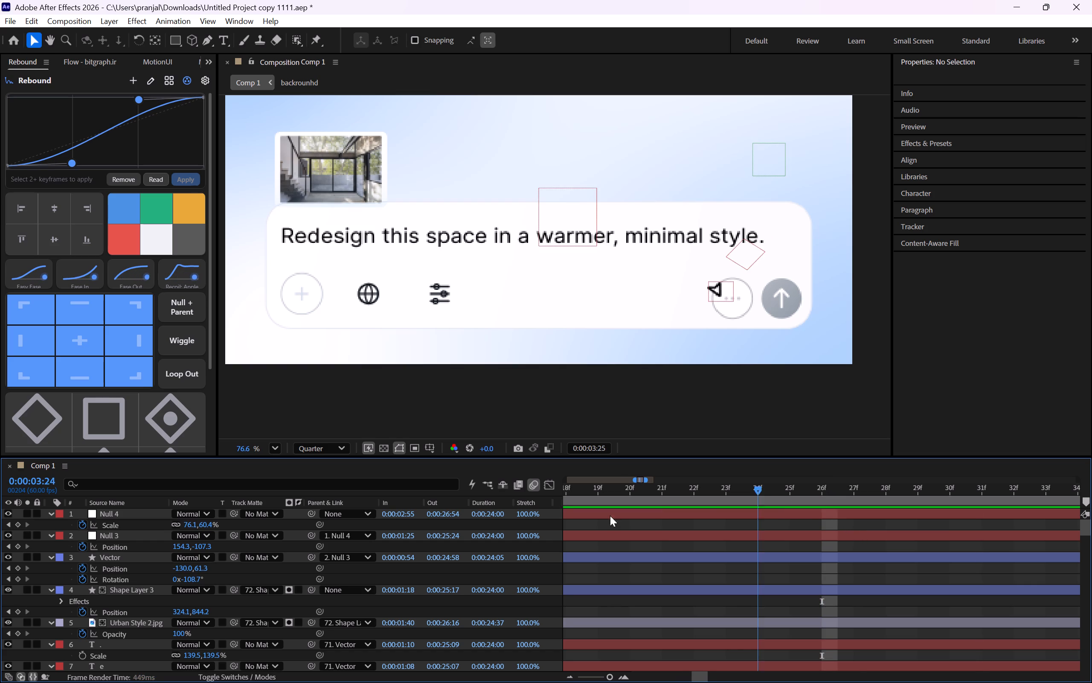
left_click_drag(610, 516, 531, 544)
left_click_drag(609, 672, 561, 677)
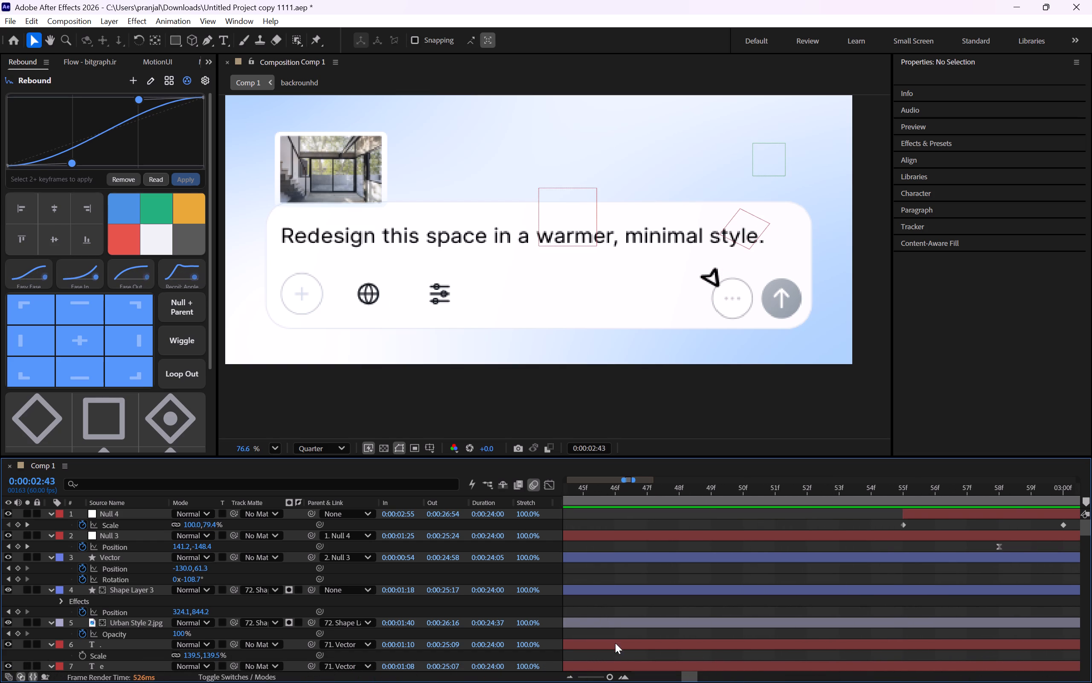
left_click_drag(612, 674, 593, 677)
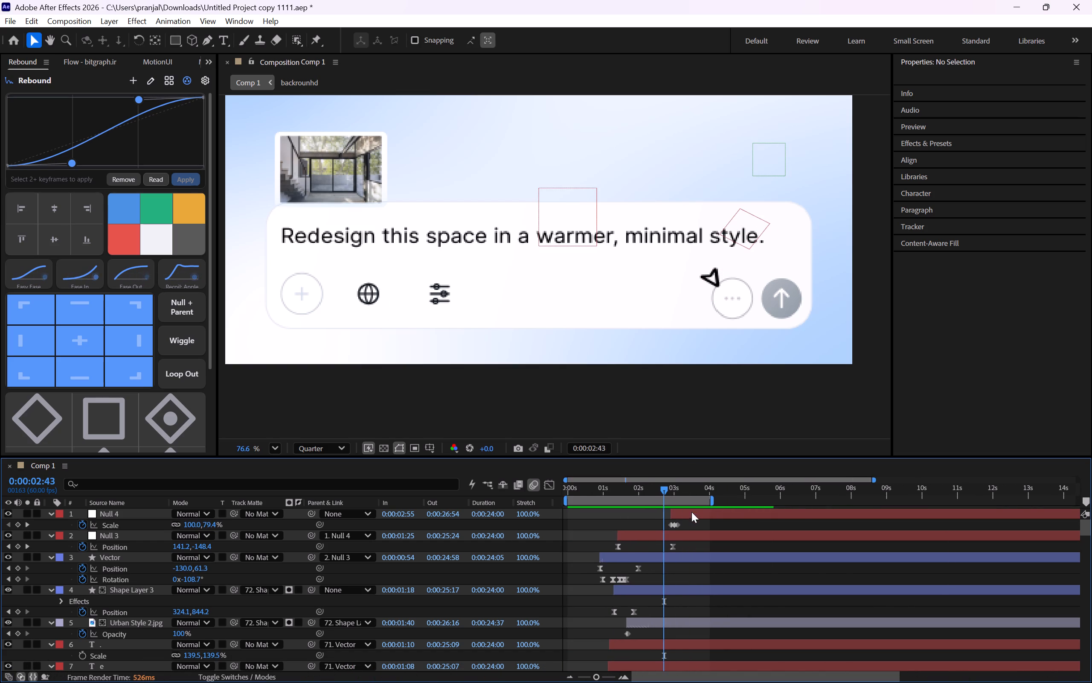
Close the project and quit the application.
left_click(1091, 0)
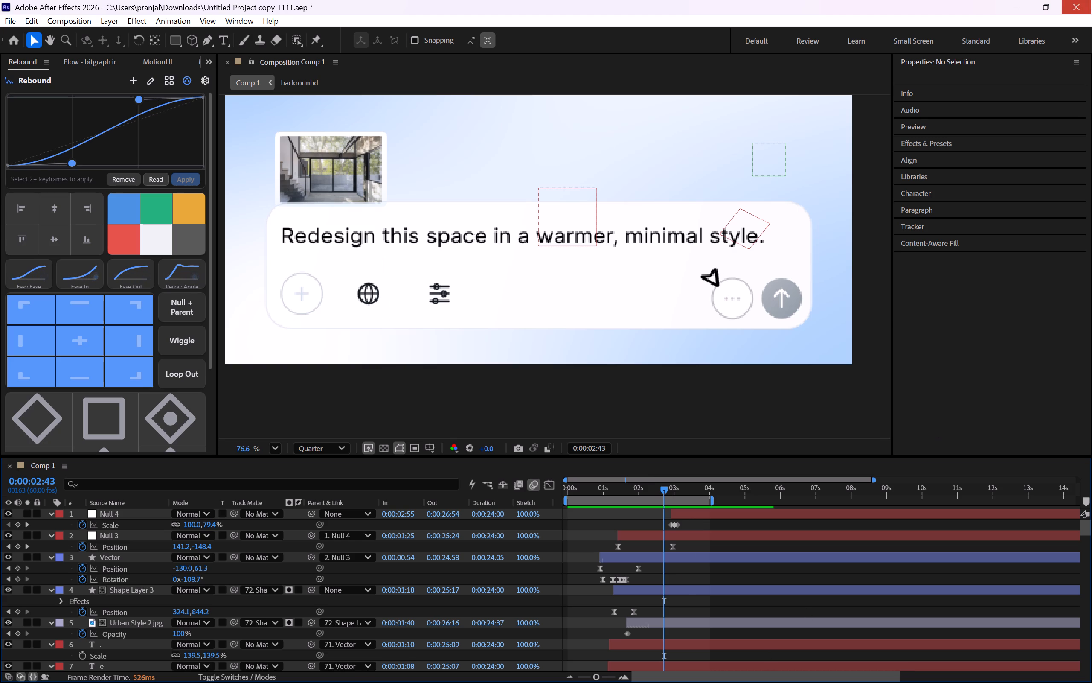
left_click(549, 385)
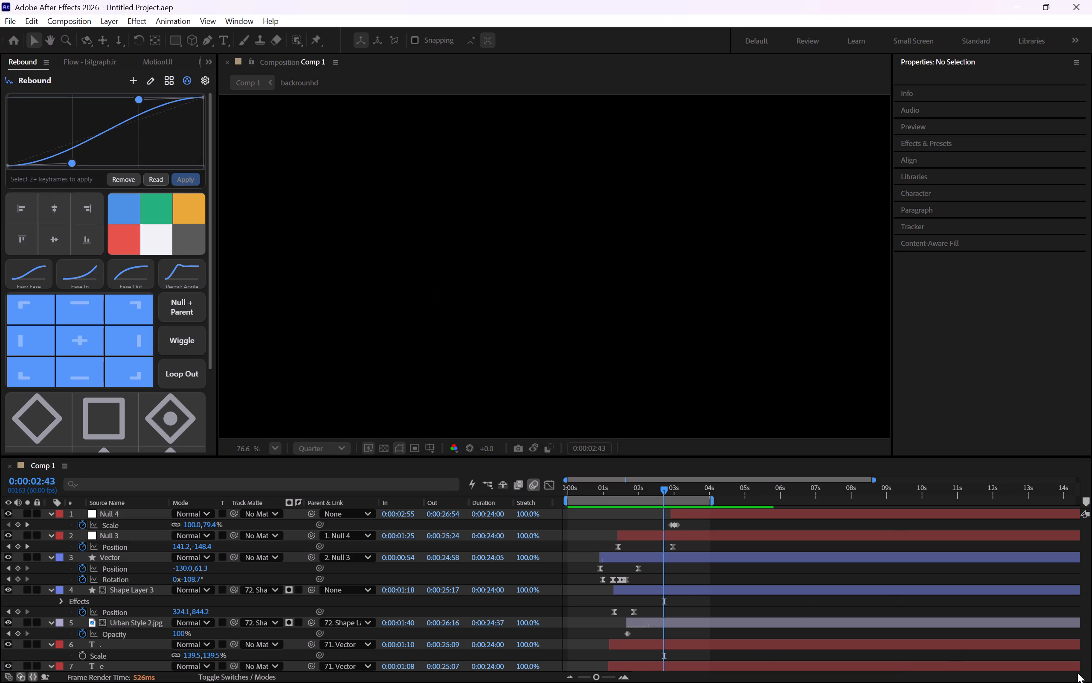
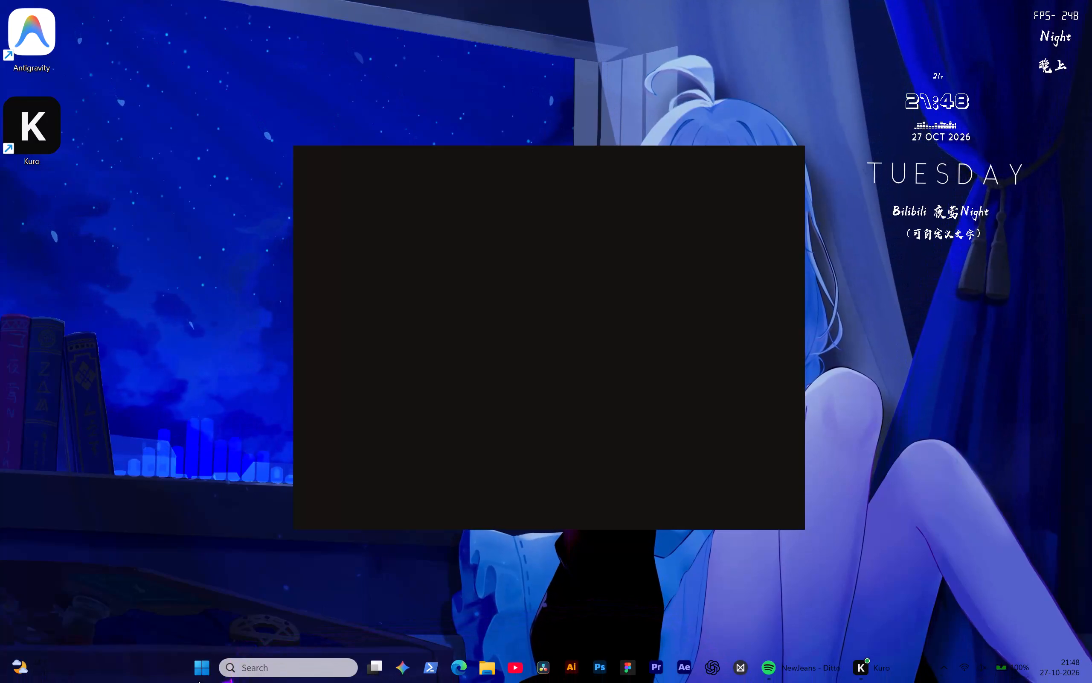
Open the Windows shut-down dialog from the desktop.
key("alt+F4")
left_click(198, 680, "alt")
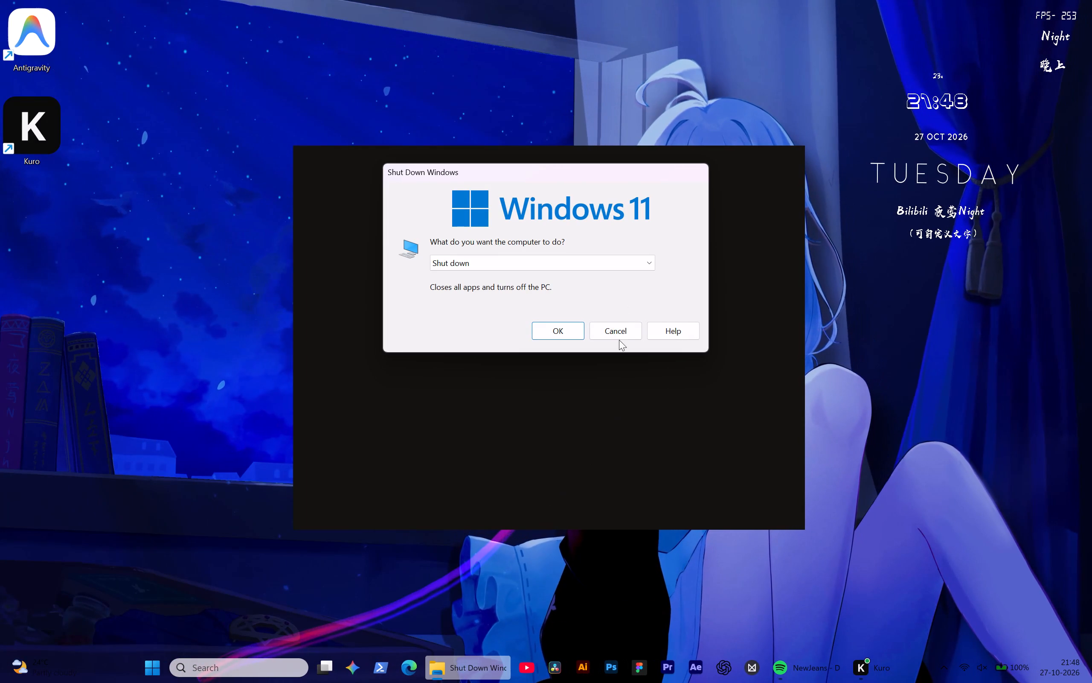